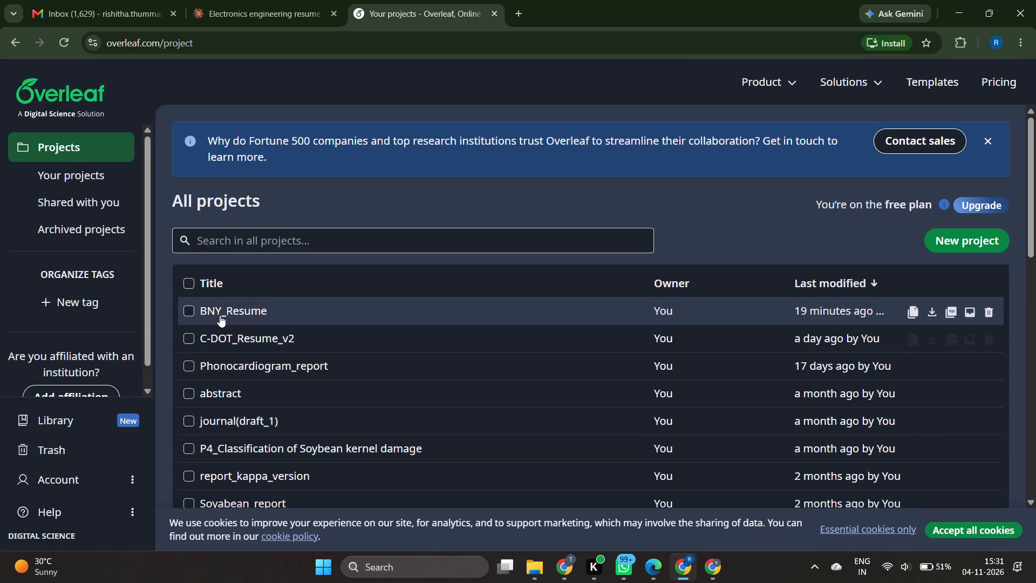
click(220, 314)
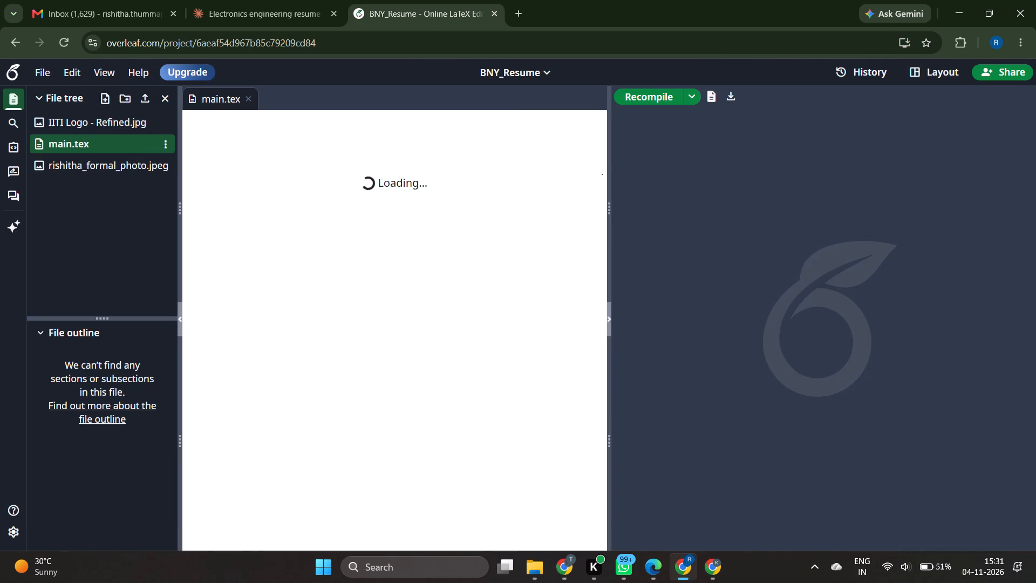
Rename the BNY_Resume project as Analyst_role_resume.
right_click(557, 64)
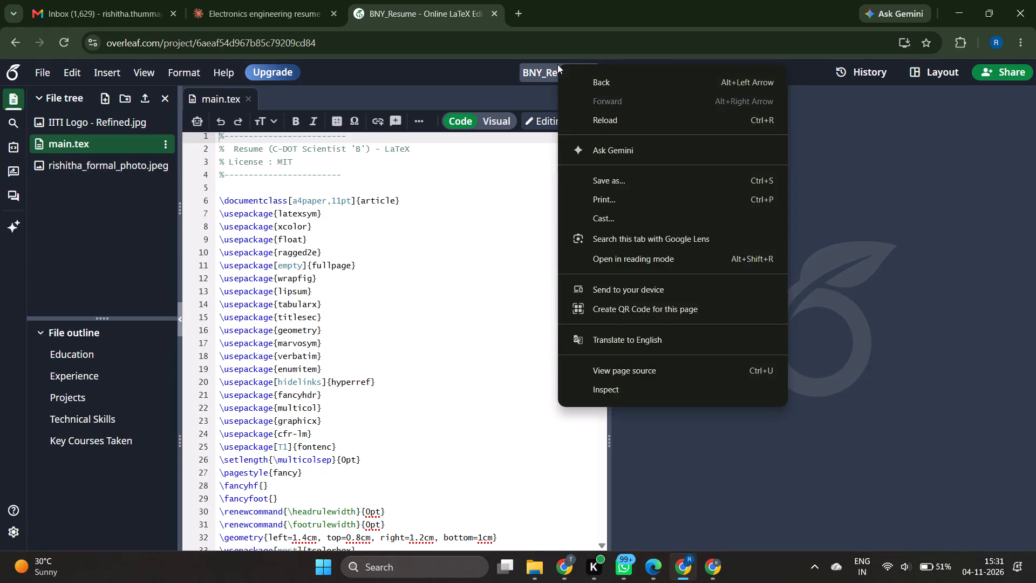
click(472, 269)
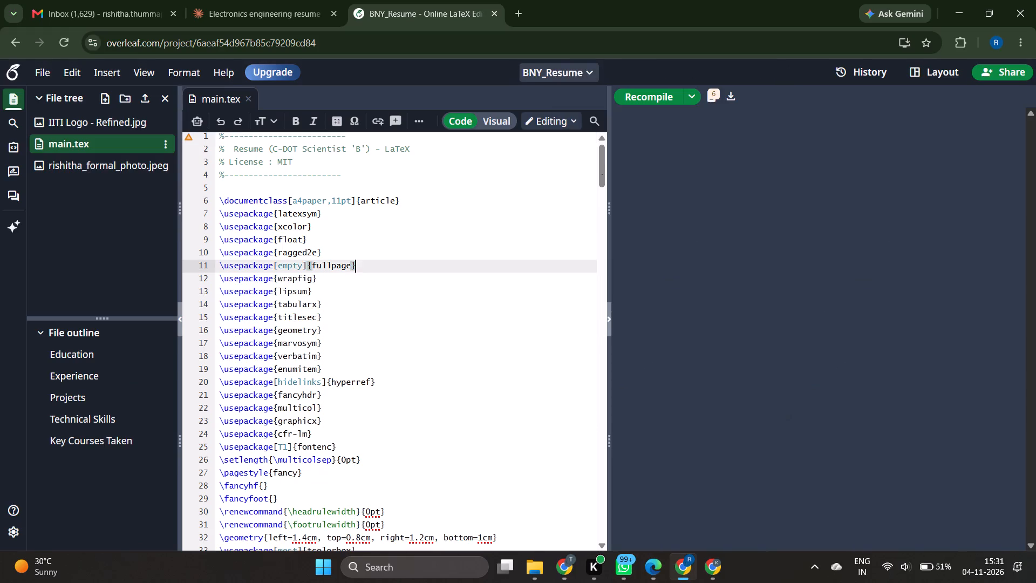
click(571, 72)
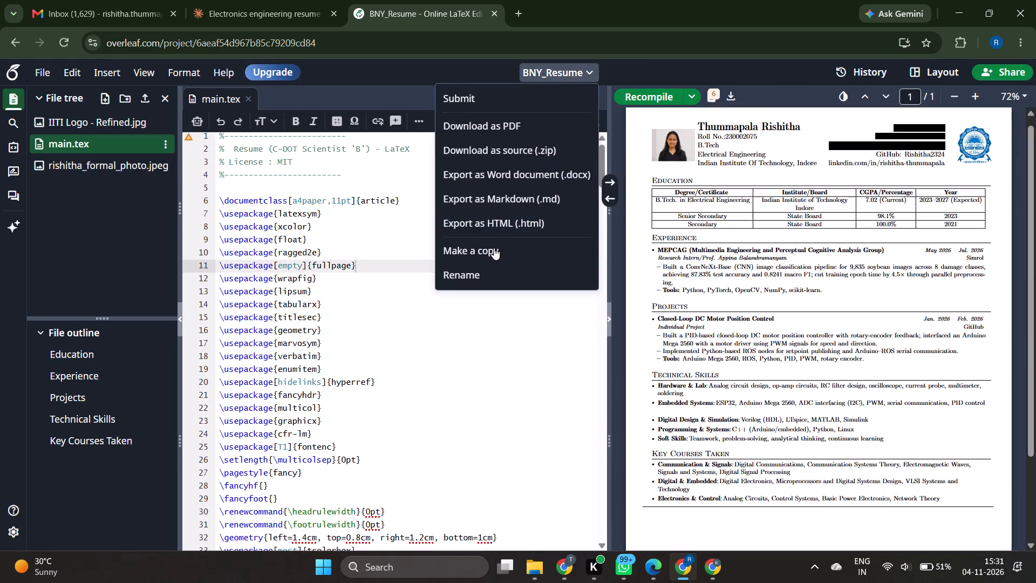
click(482, 273)
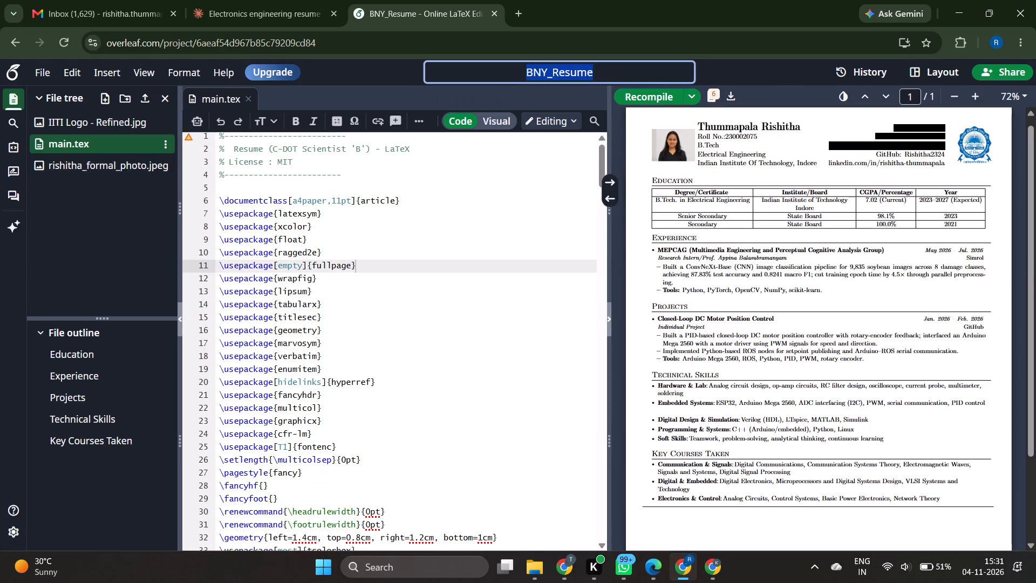
text(Anala)
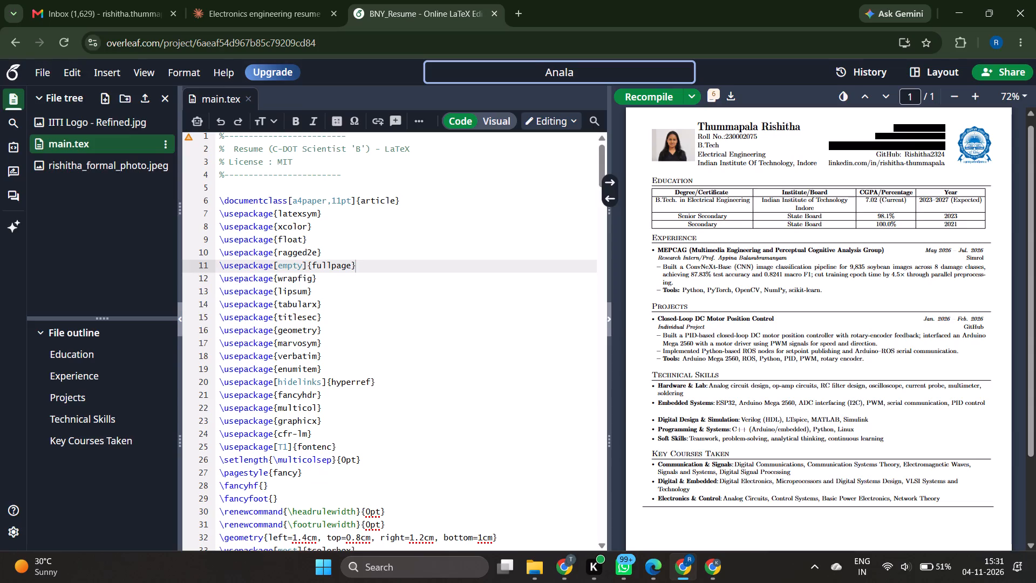
key(BackSpace)
text(yst)
key(space)
key(BackSpace)
text(_role)
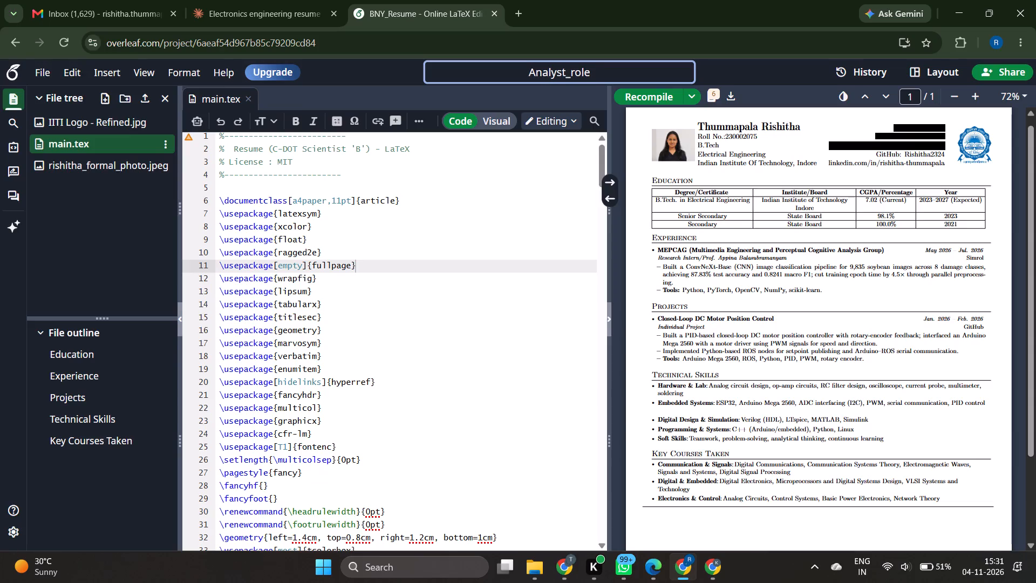
key(minus)
key(BackSpace)
text(_resume)
key(Return)
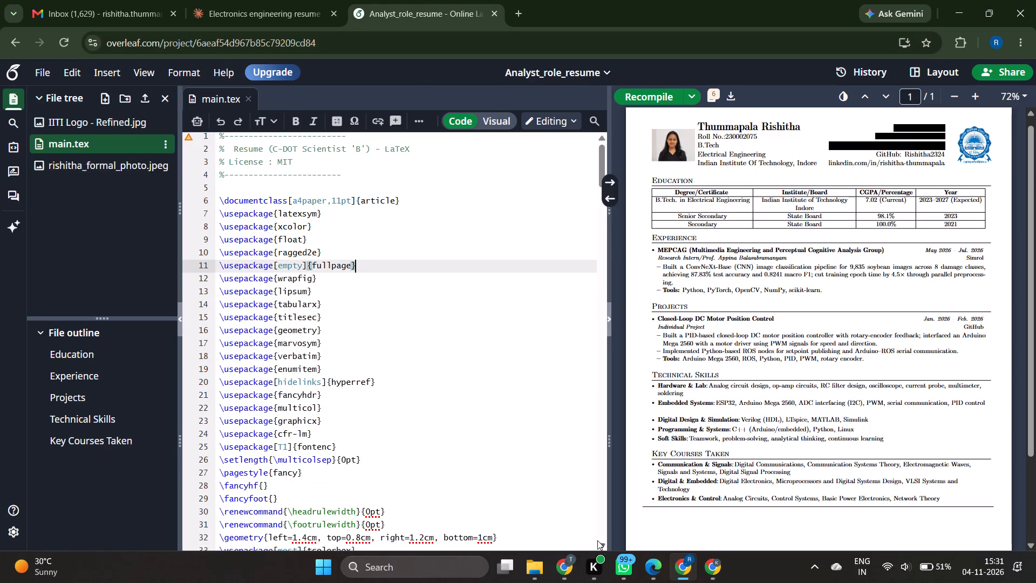
Switch to Edge and copy the title "SQL Data Warehouse Project" from the Projects section of the reference resume PDF.
click(655, 577)
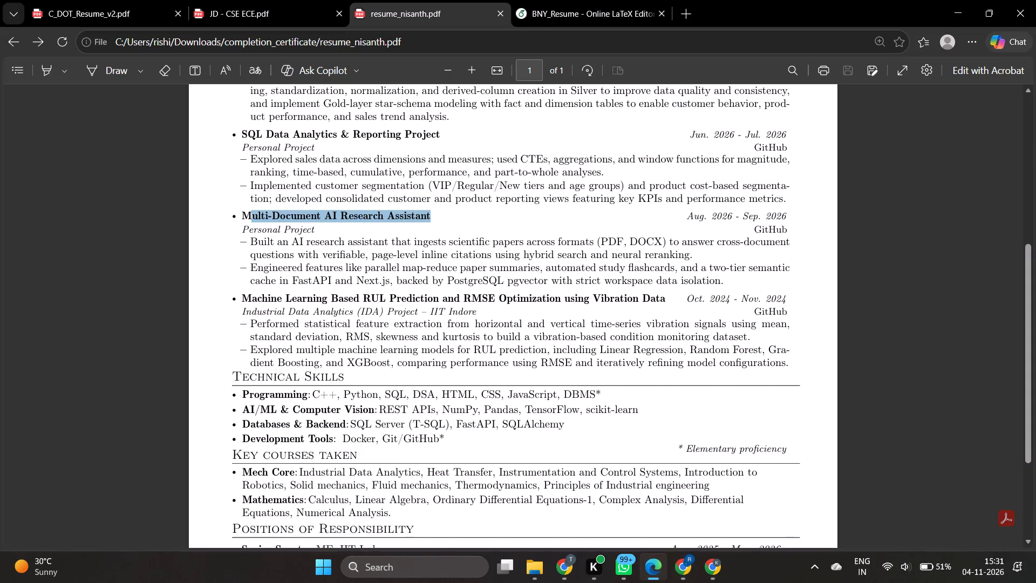
scroll(551, 316, up, 3)
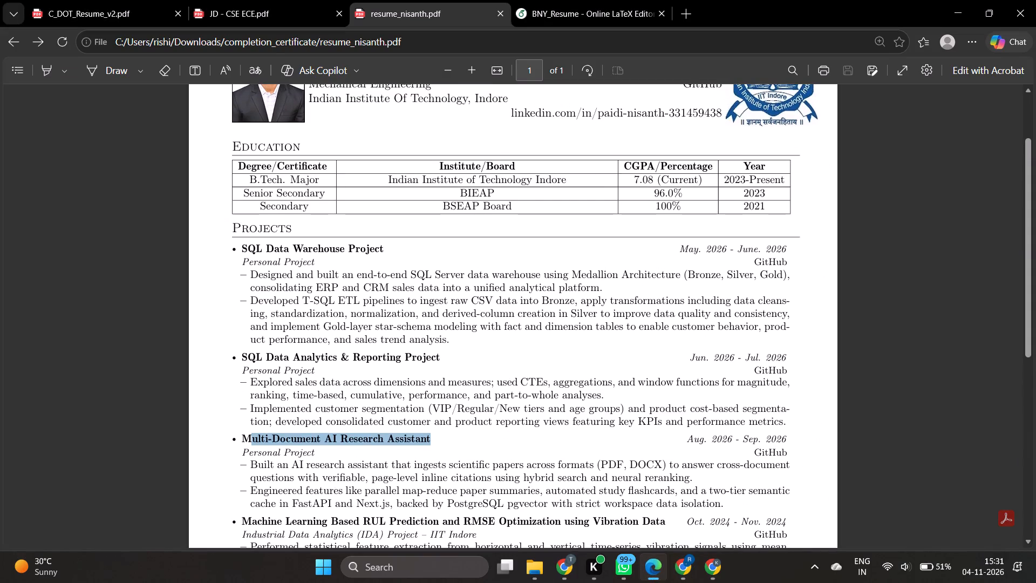
scroll(367, 244, down, 2)
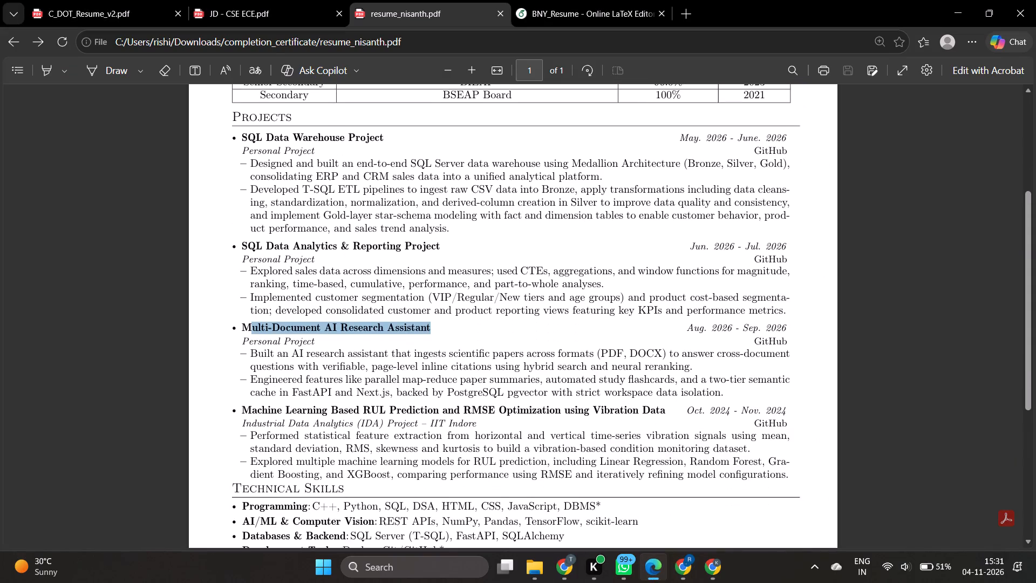
scroll(367, 244, up, 4)
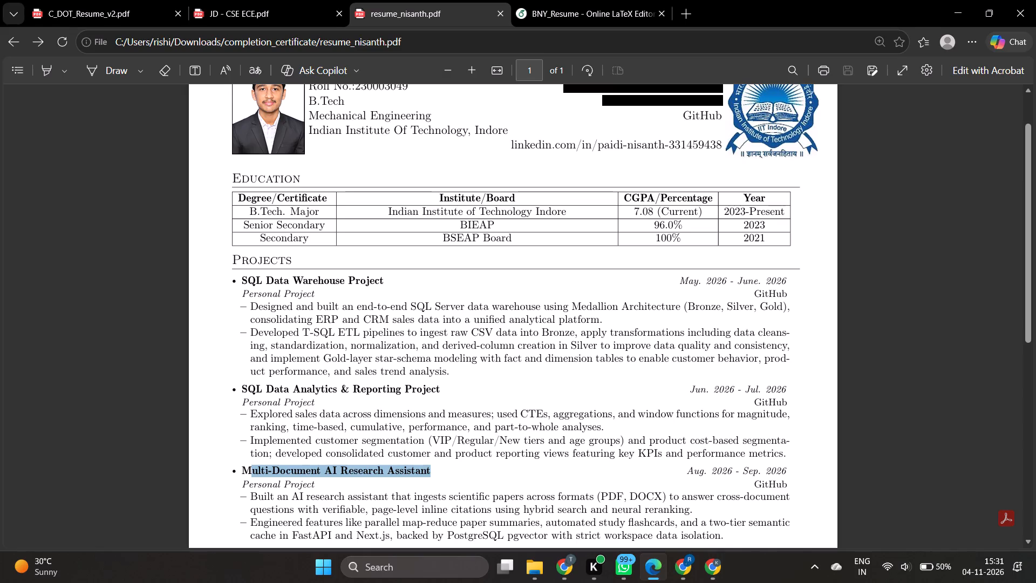
scroll(387, 280, up, 1)
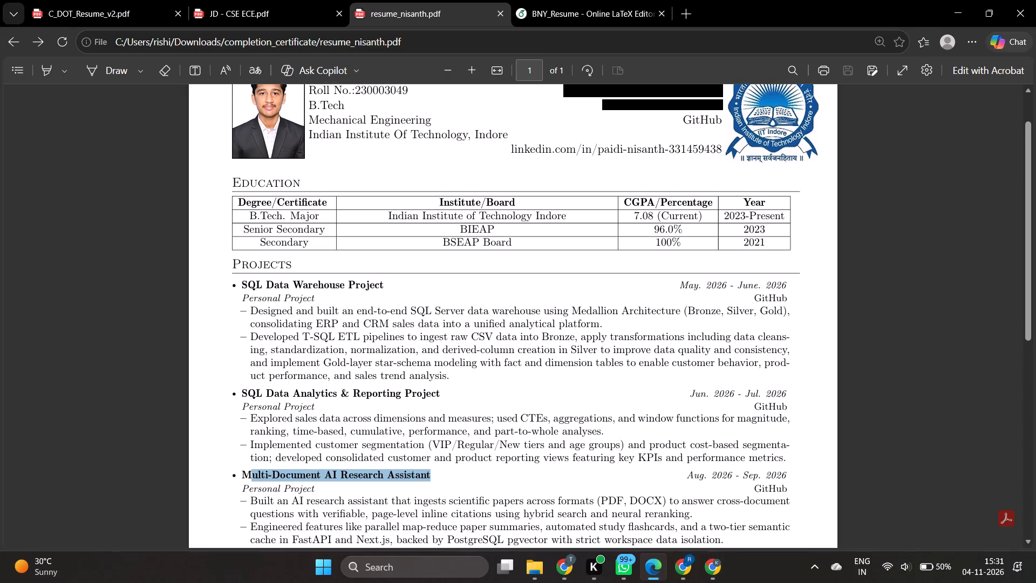
scroll(387, 280, up, 1)
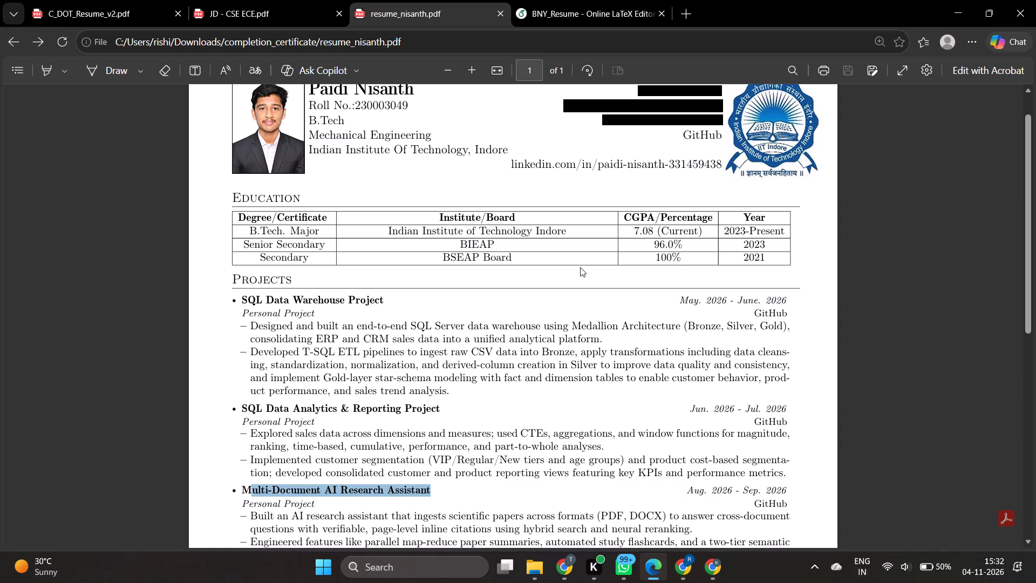
click(414, 312)
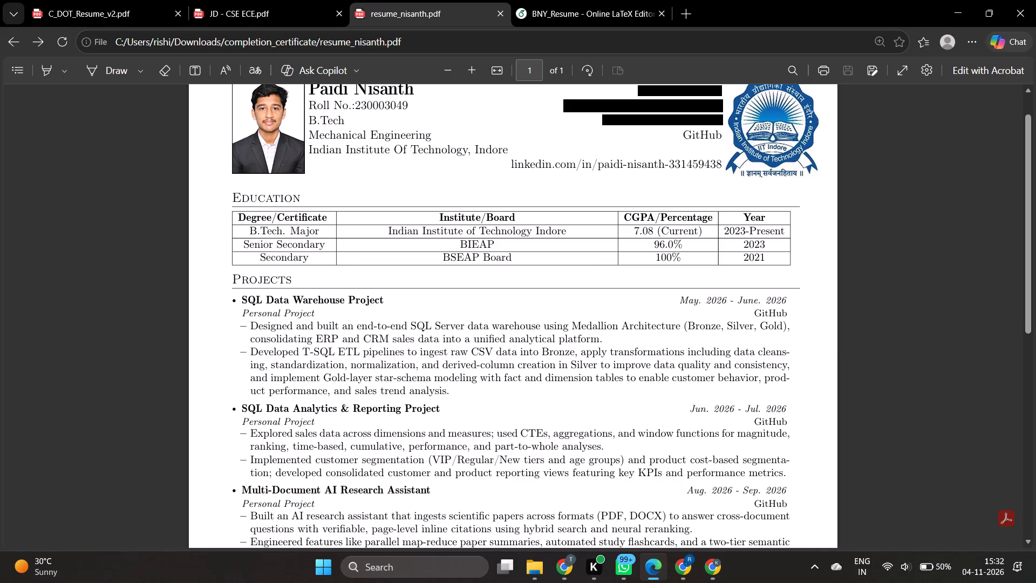
drag(383, 305, 237, 297)
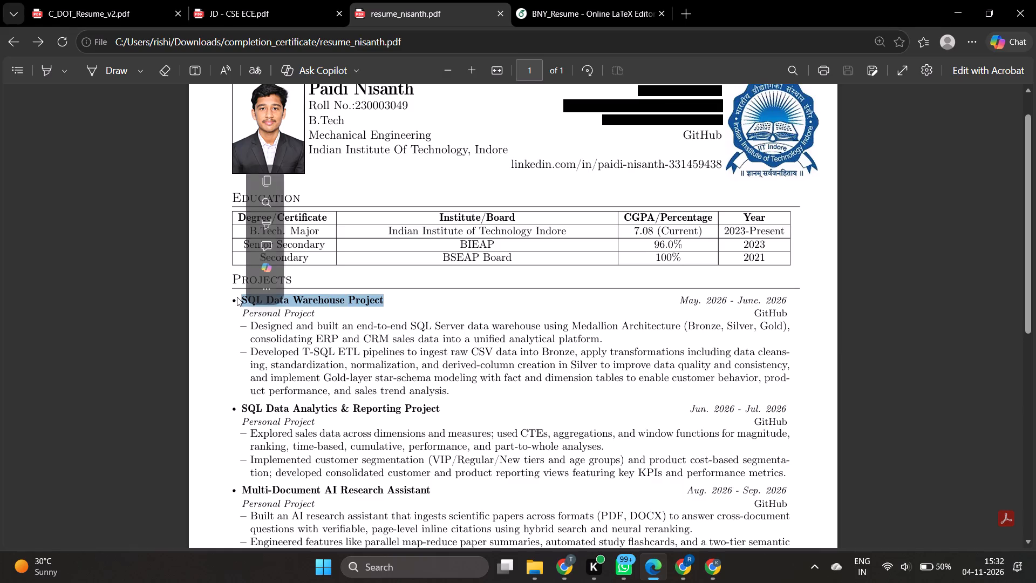
key(ctrl+c)
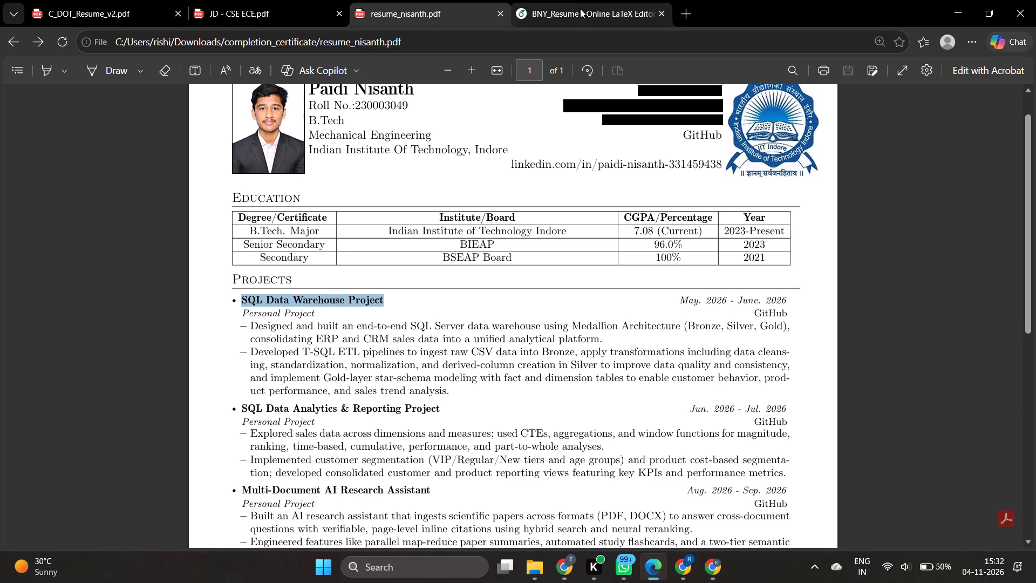
In Edge's Overleaf project, delete the commented-out Phonocardiogram, Buck DC-DC Converter and duplicate Closed-Loop DC Motor entries from main.tex's Projects section.
click(588, 1)
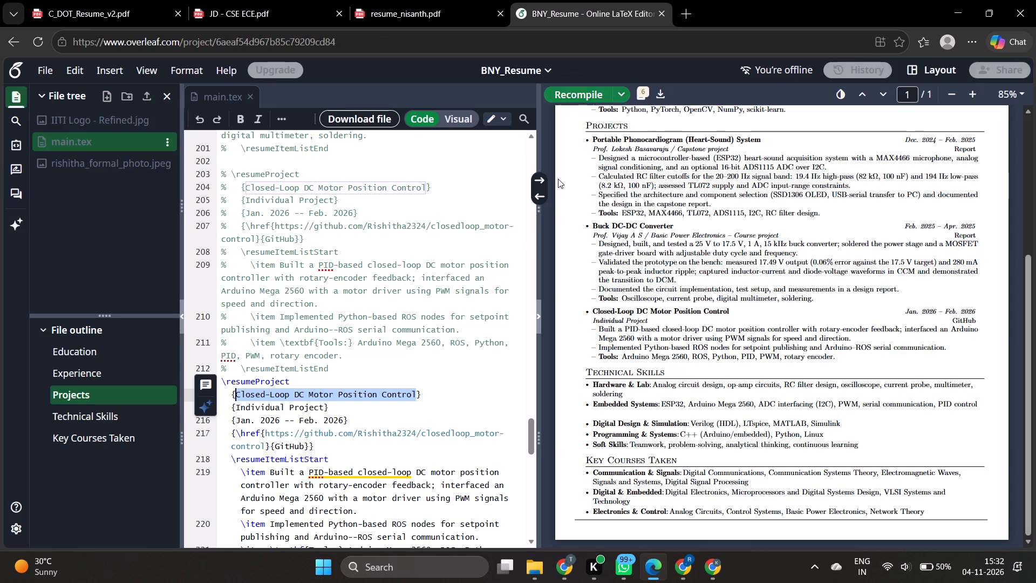
scroll(413, 269, up, 1)
click(678, 200)
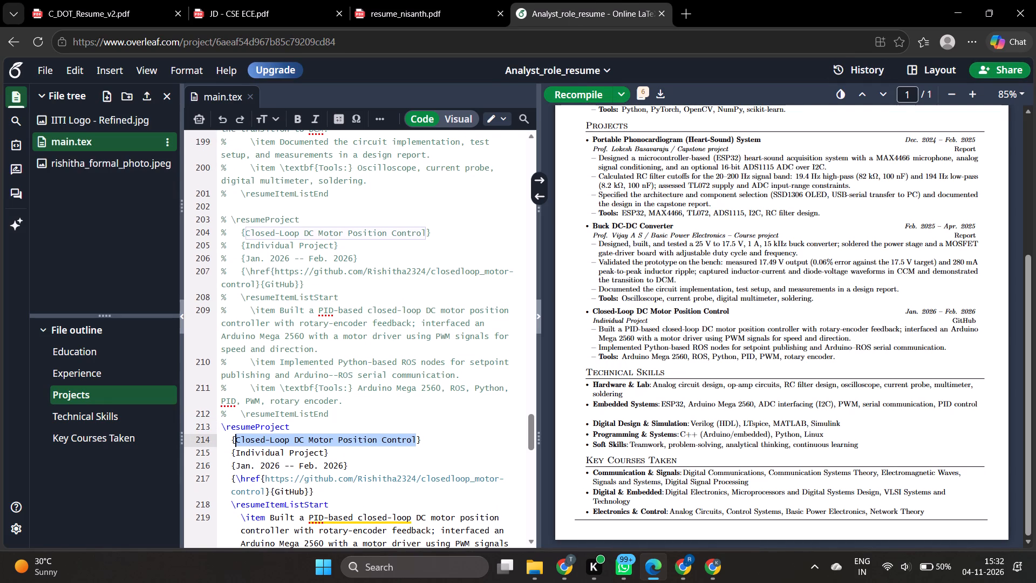
scroll(414, 430, up, 2)
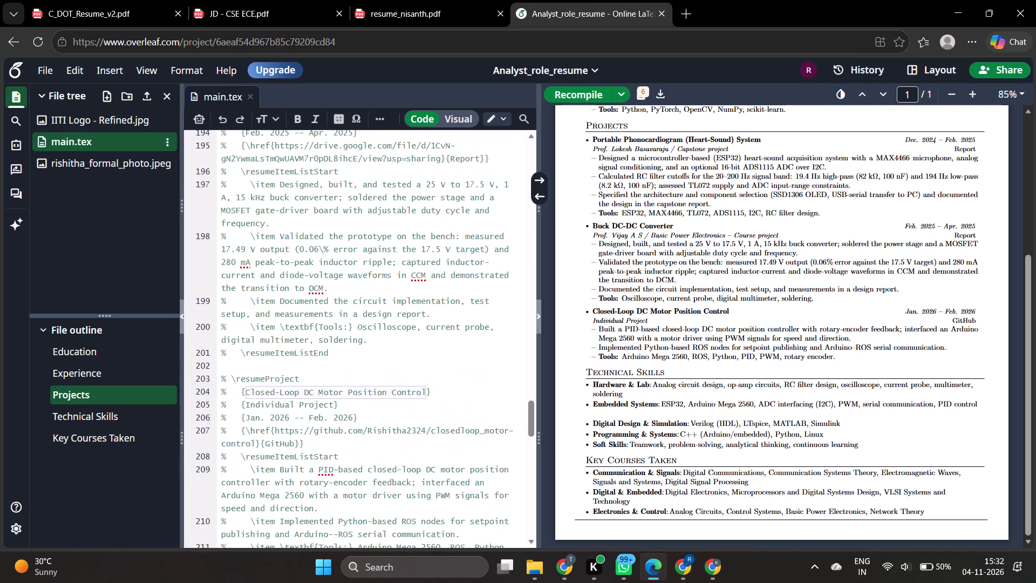
scroll(414, 430, up, 6)
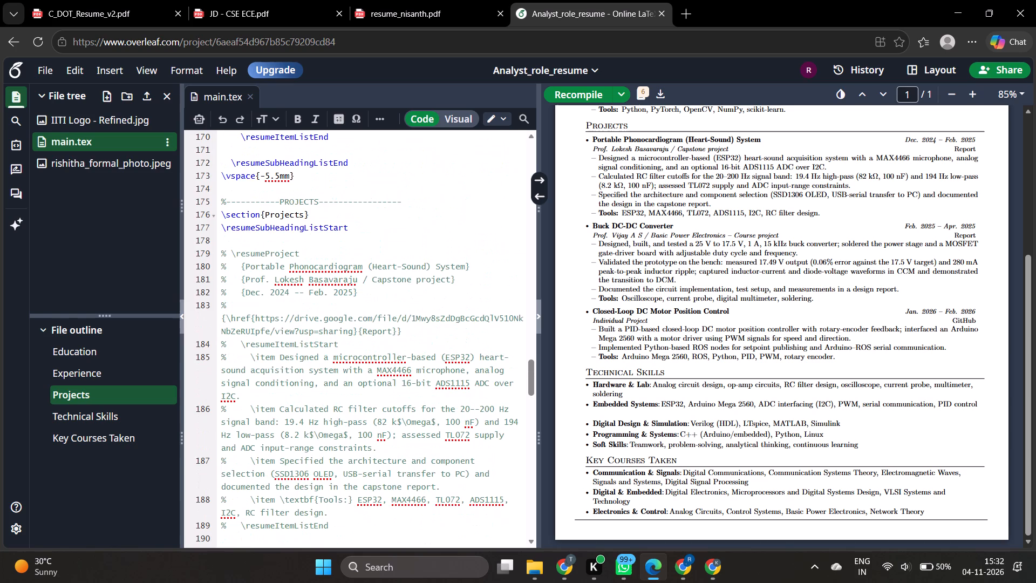
scroll(308, 379, down, 1)
scroll(360, 439, down, 2)
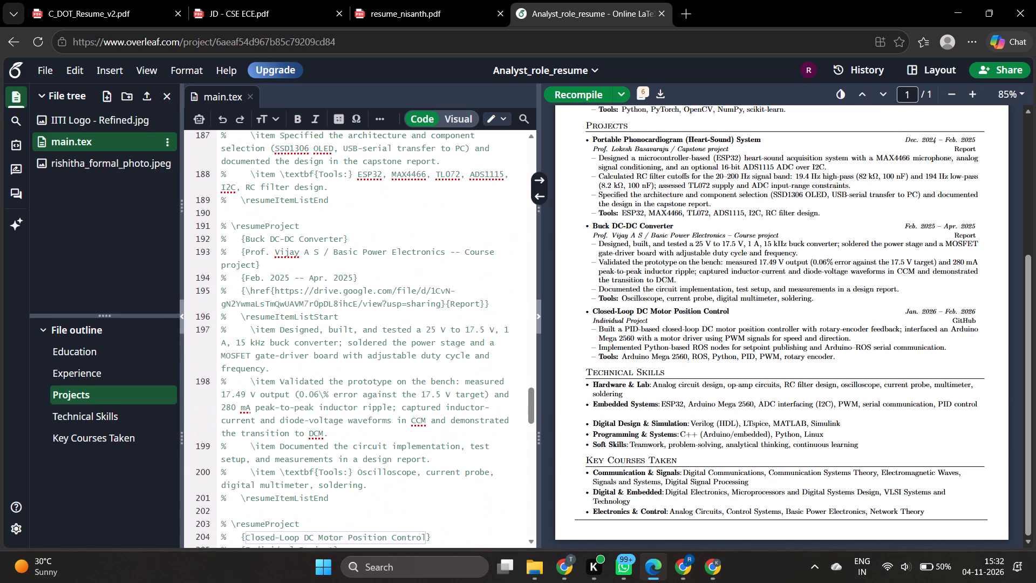
scroll(360, 439, down, 2)
scroll(360, 439, up, 4)
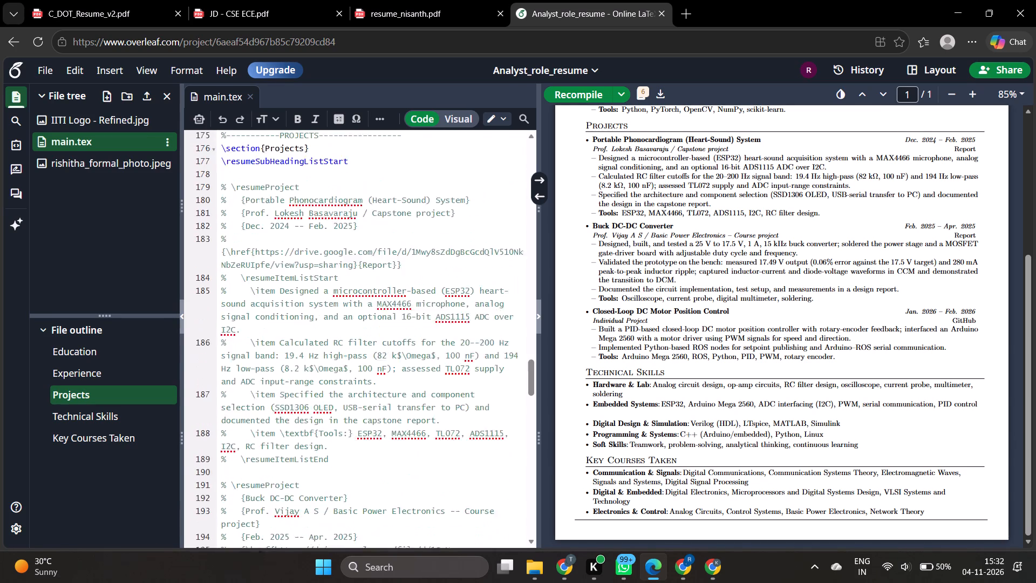
scroll(360, 439, up, 1)
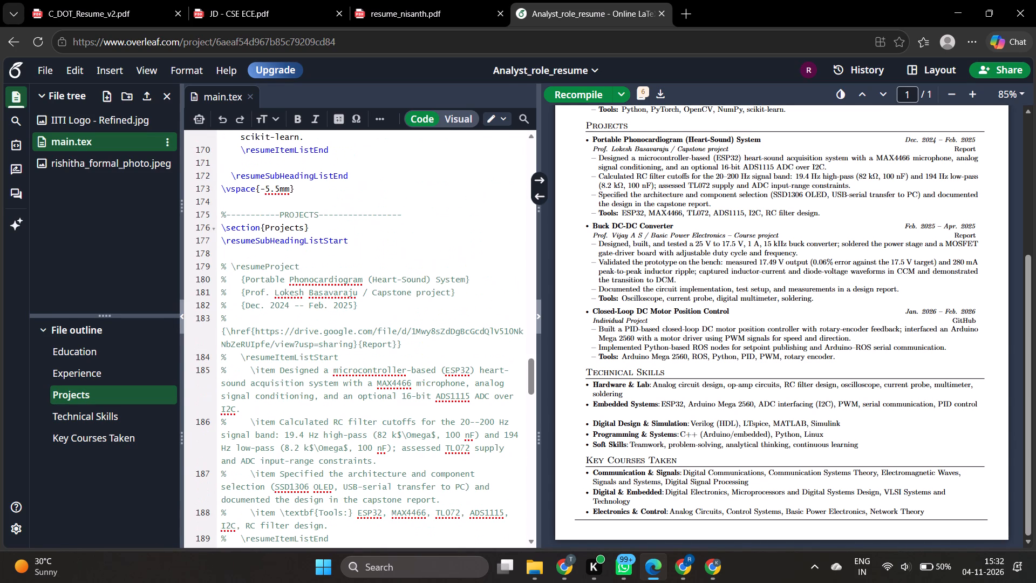
drag(220, 262, 350, 538)
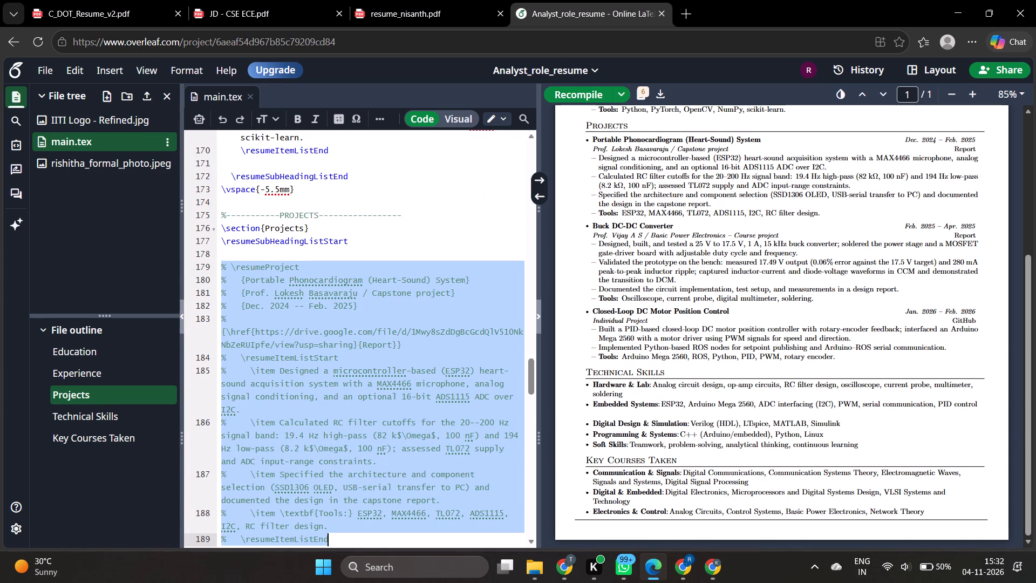
drag(350, 538, 351, 543)
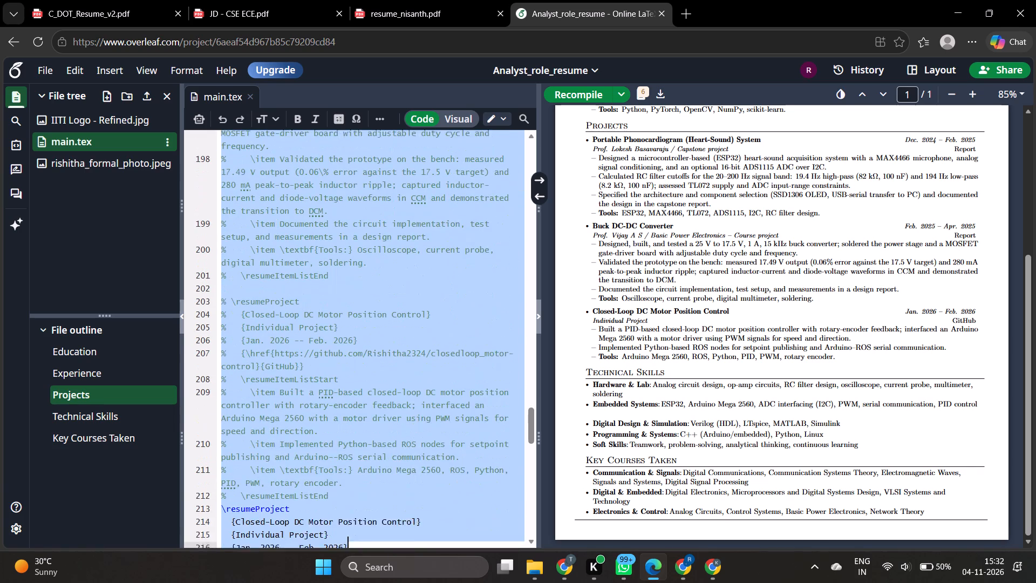
drag(351, 543, 350, 491)
key(BackSpace)
scroll(344, 313, up, 1)
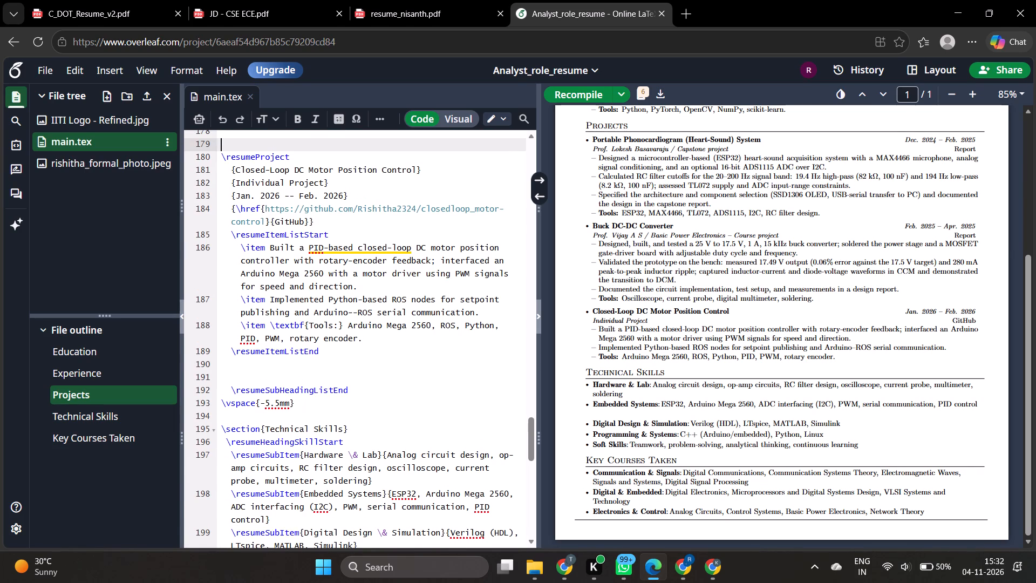
scroll(344, 313, up, 1)
scroll(344, 313, down, 1)
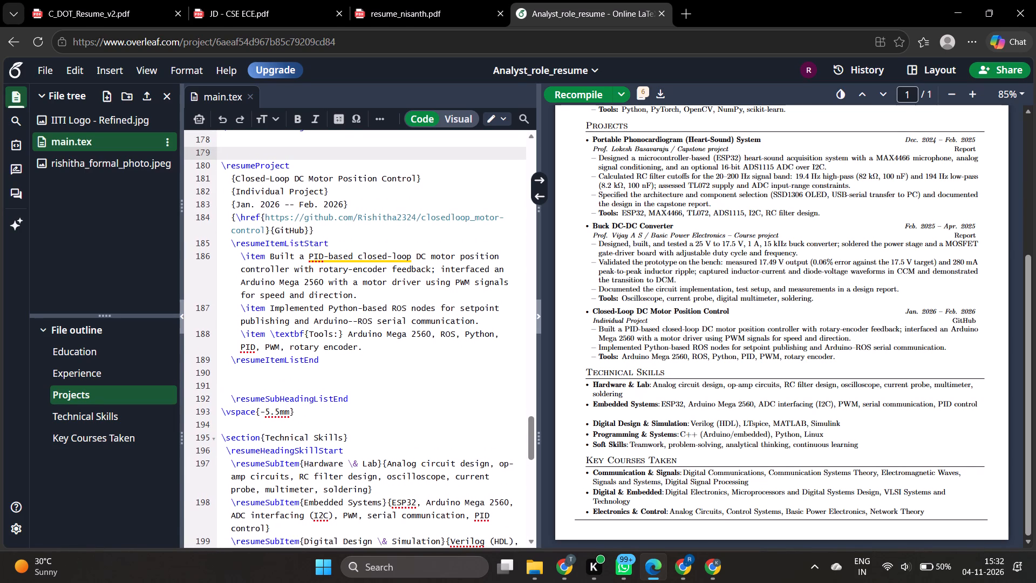
scroll(344, 313, up, 3)
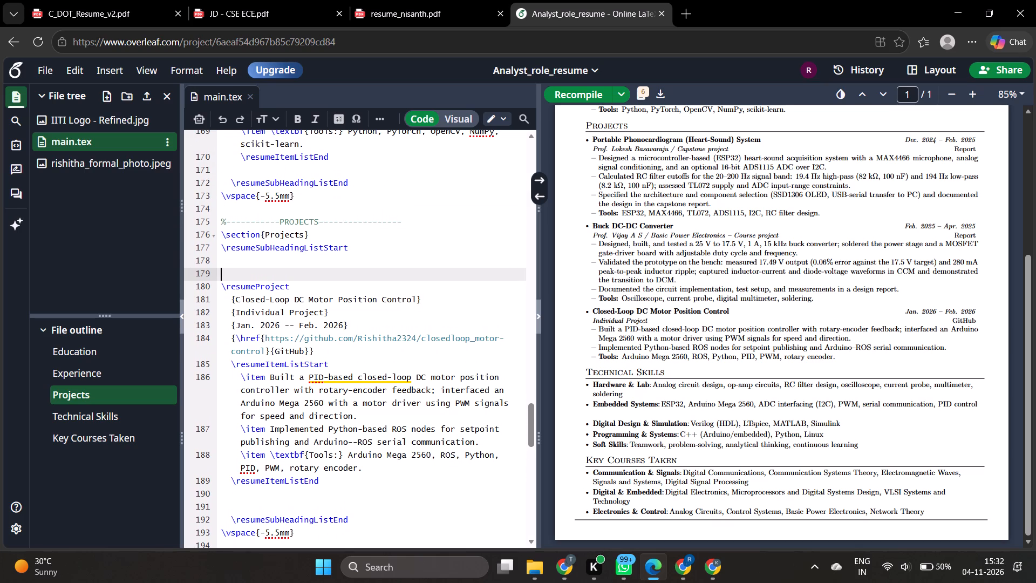
Copy "SQL Data Warehouse Project" from the reference resume PDF and replace the Closed-Loop DC Motor Position Control title in main.tex with it.
click(406, 0)
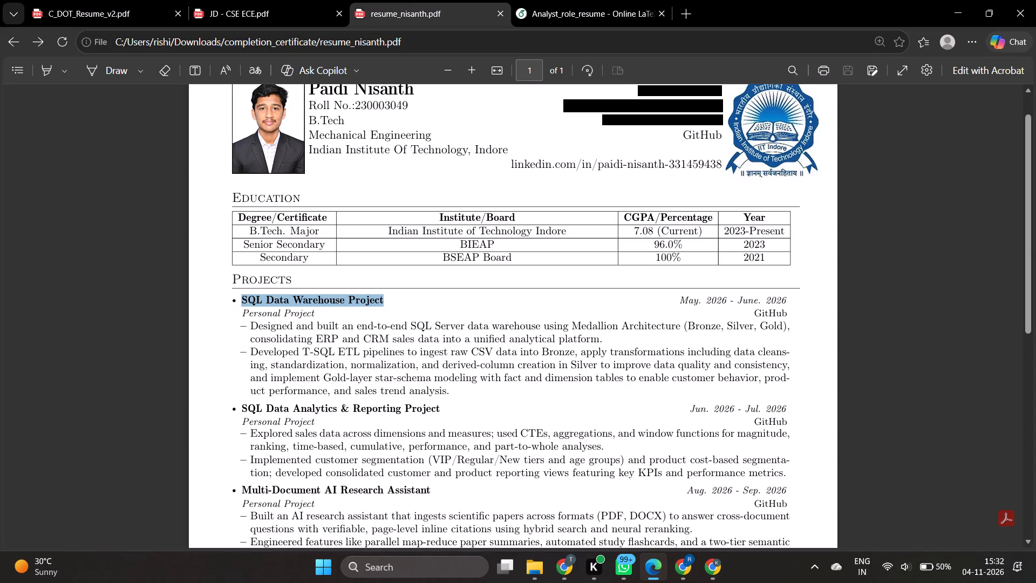
key(ctrl+c)
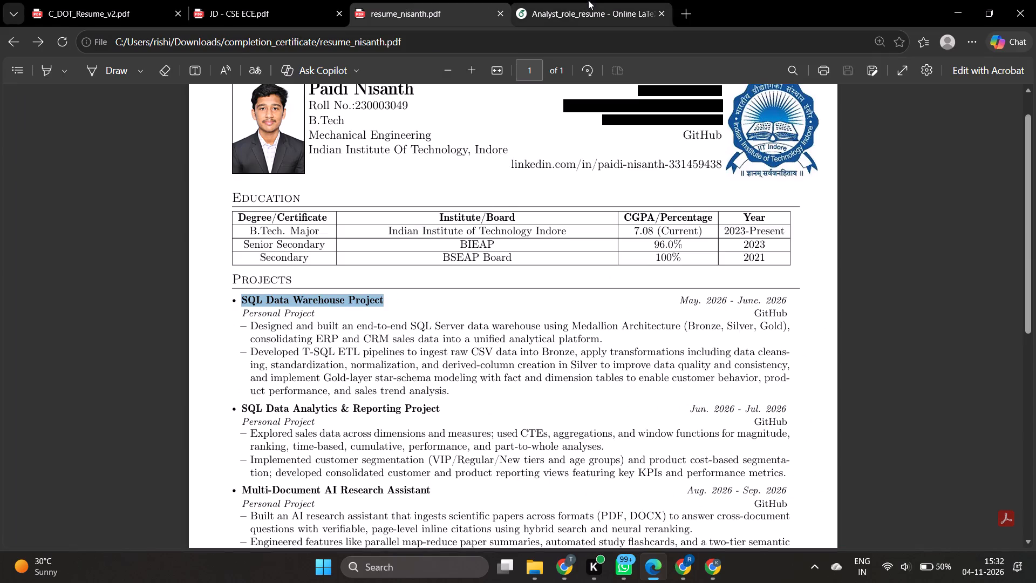
click(588, 0)
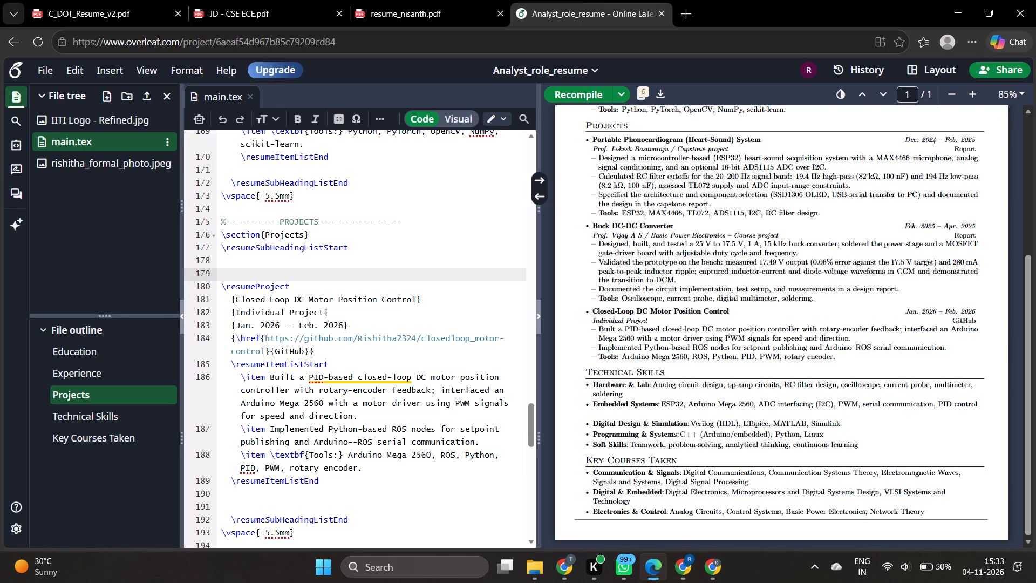
drag(417, 300, 237, 302)
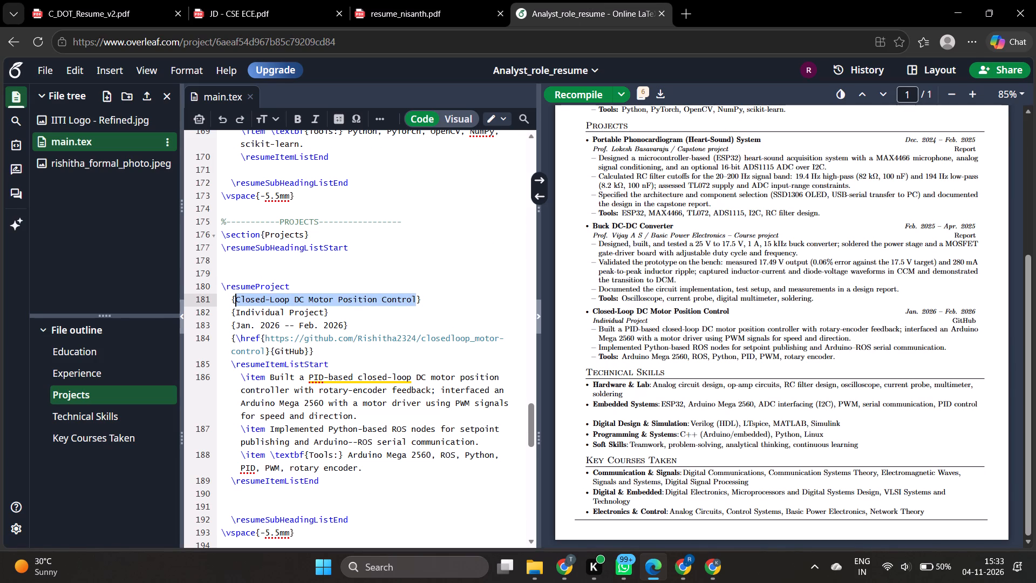
drag(237, 302, 237, 301)
key(ctrl+v)
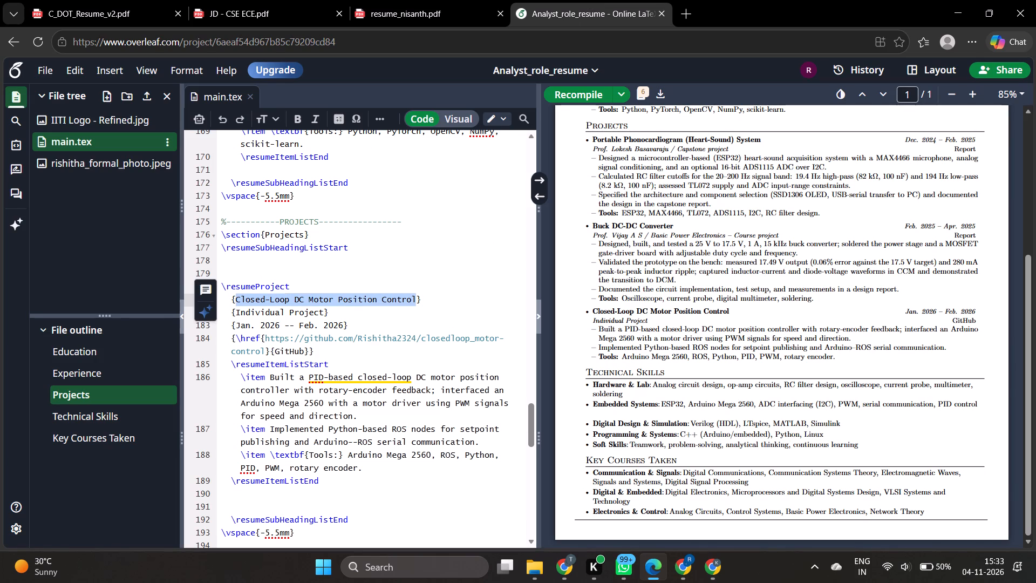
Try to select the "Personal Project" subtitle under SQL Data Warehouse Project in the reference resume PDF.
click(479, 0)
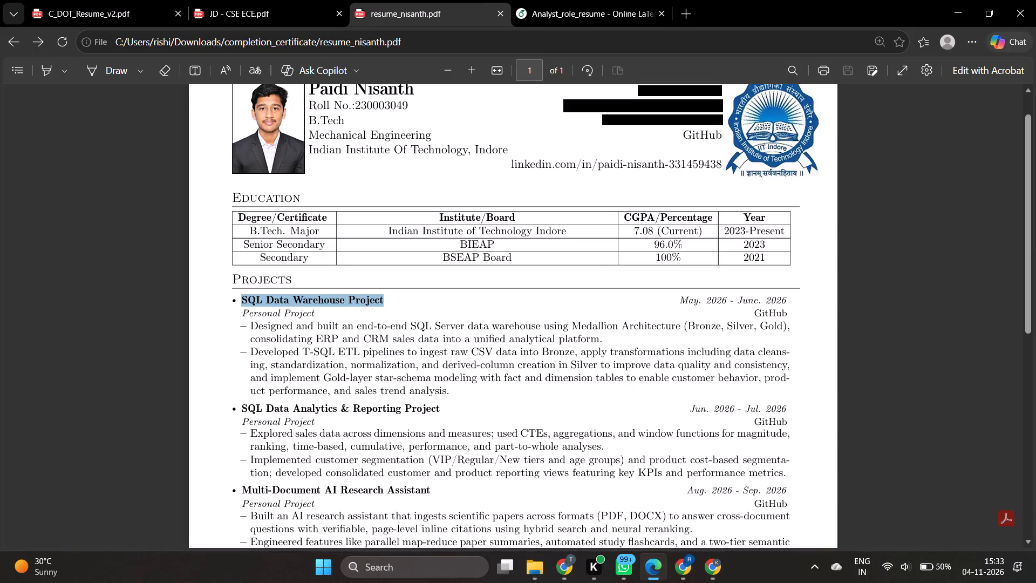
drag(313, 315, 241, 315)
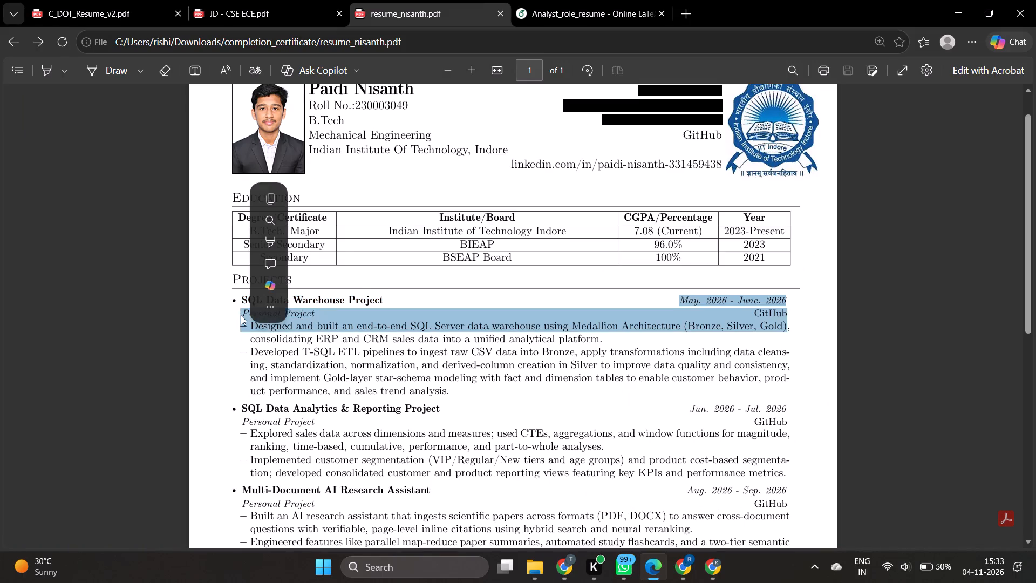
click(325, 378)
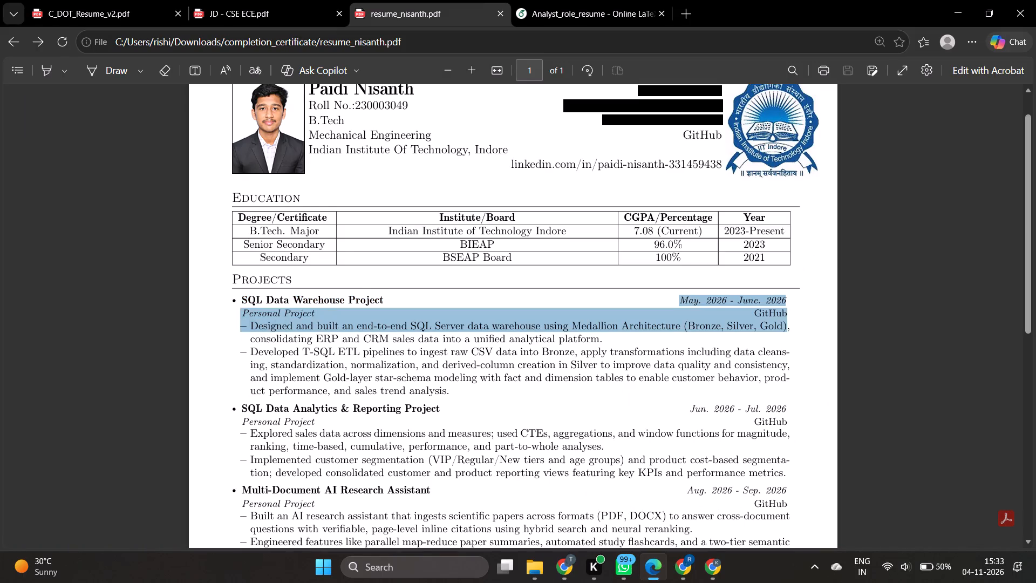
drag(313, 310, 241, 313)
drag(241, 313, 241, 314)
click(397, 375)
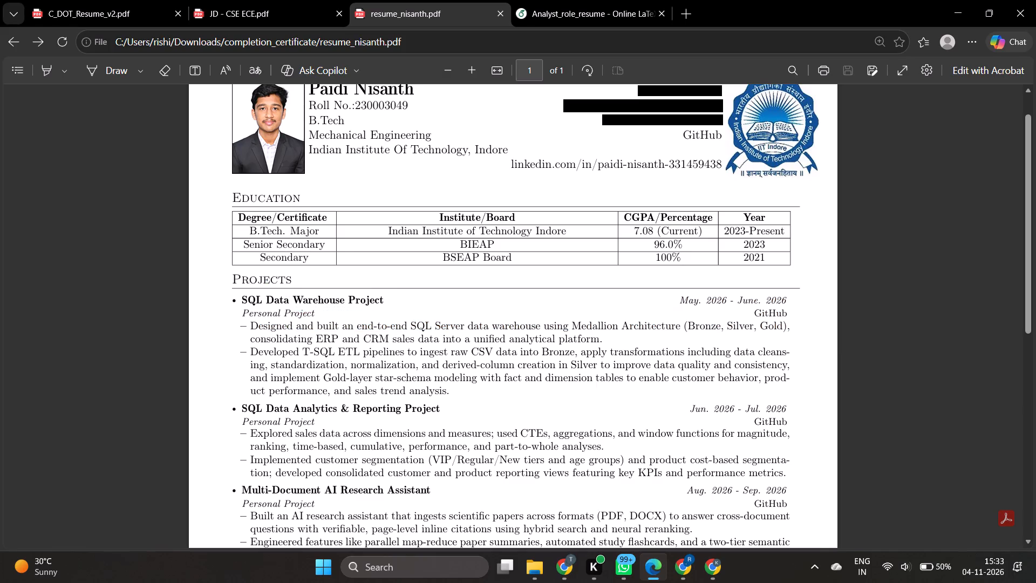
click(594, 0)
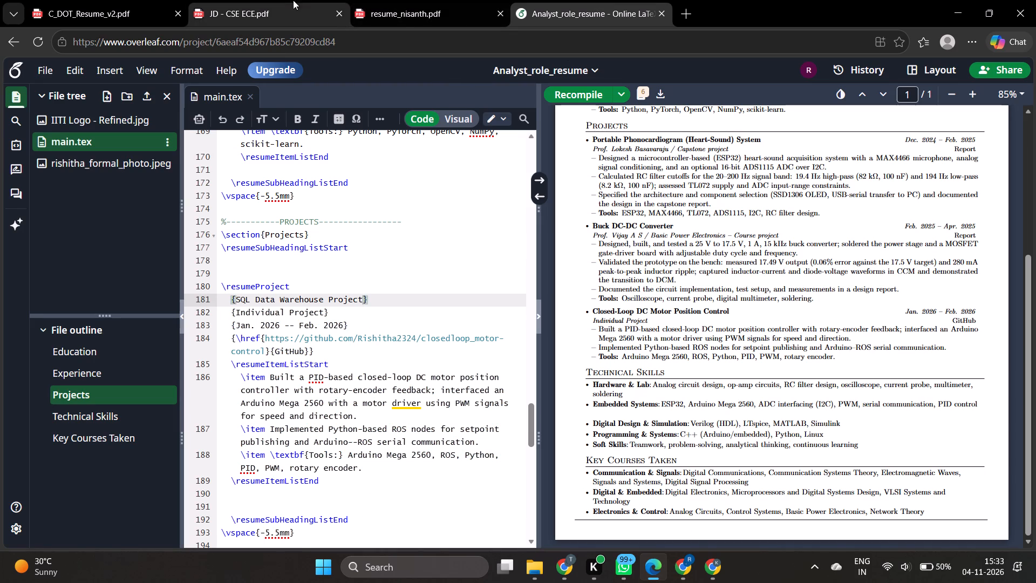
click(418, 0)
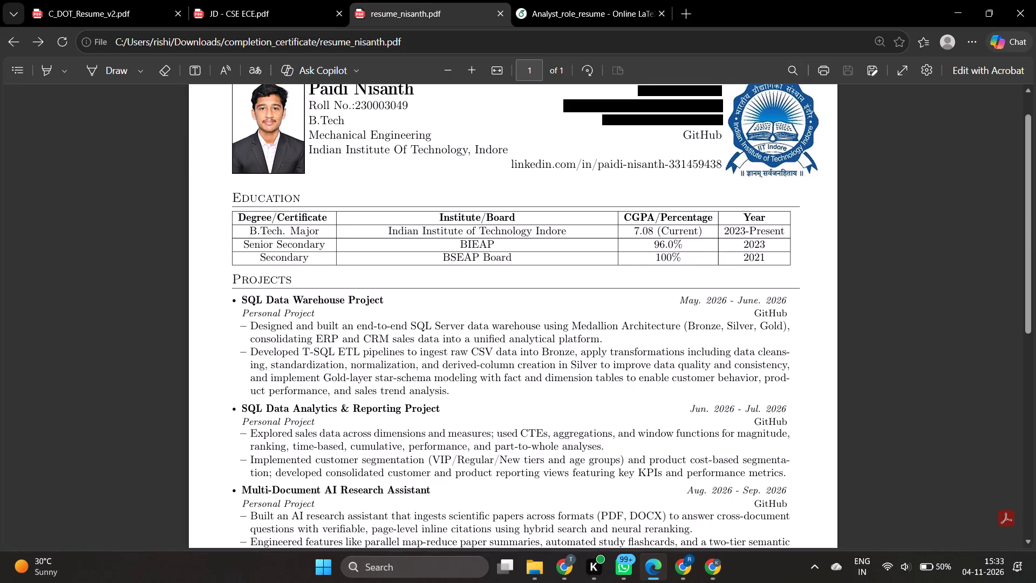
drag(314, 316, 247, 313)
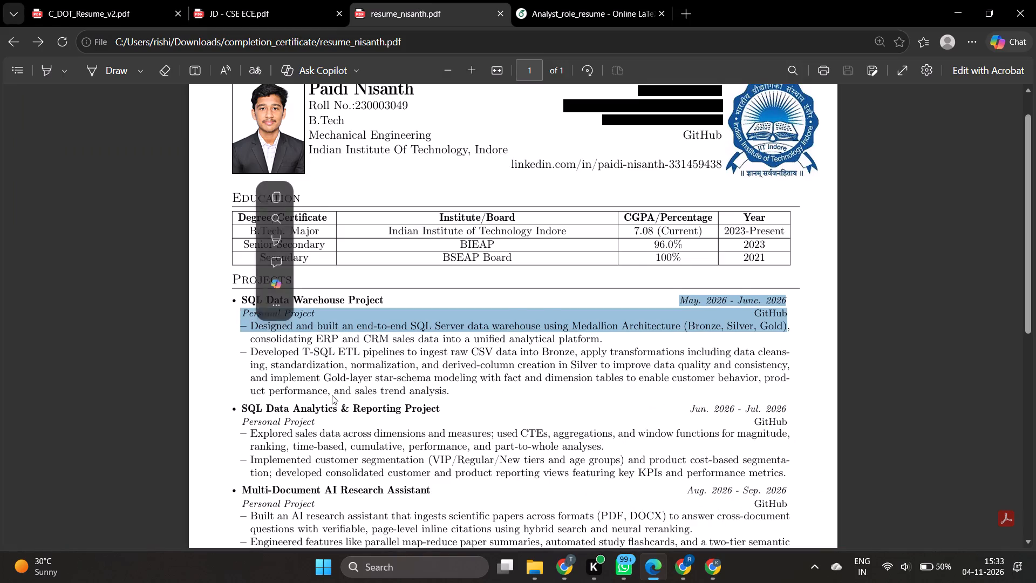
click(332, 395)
In the Overleaf project, change the SQL Data Warehouse Project entry's subtitle to "Personal Project".
click(647, 0)
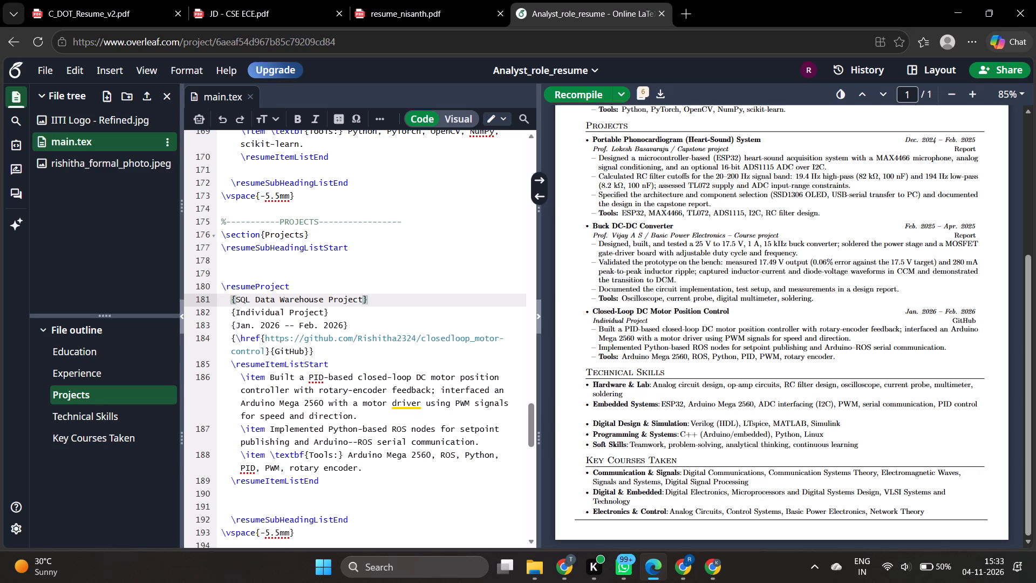
click(282, 313)
key(Right)
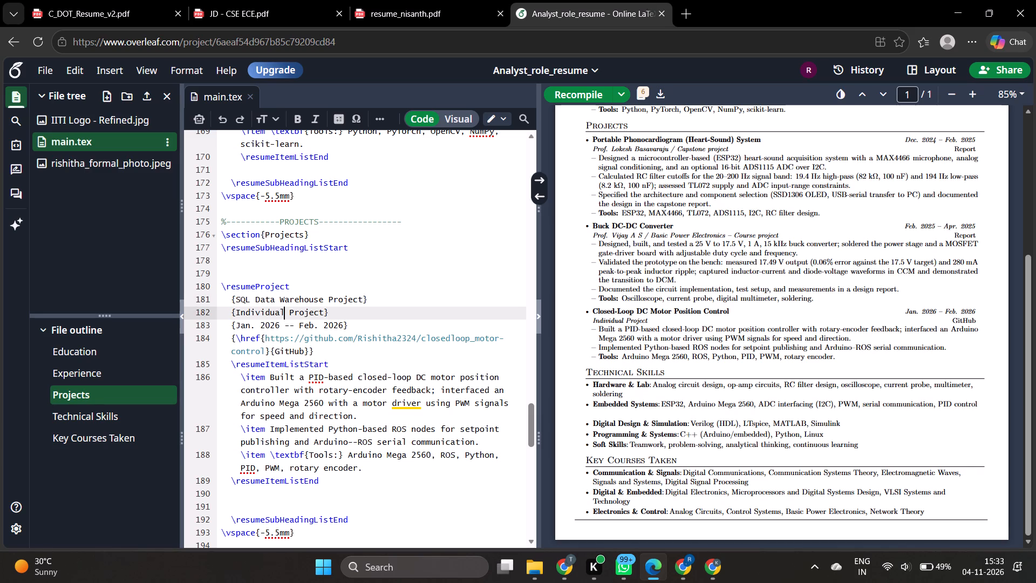
key(BackSpace)
key(BackSpace)
key(BackSpace)
key(BackSpace)
key(BackSpace)
key(BackSpace)
key(BackSpace)
key(BackSpace)
key(BackSpace)
key(BackSpace)
text(PEr)
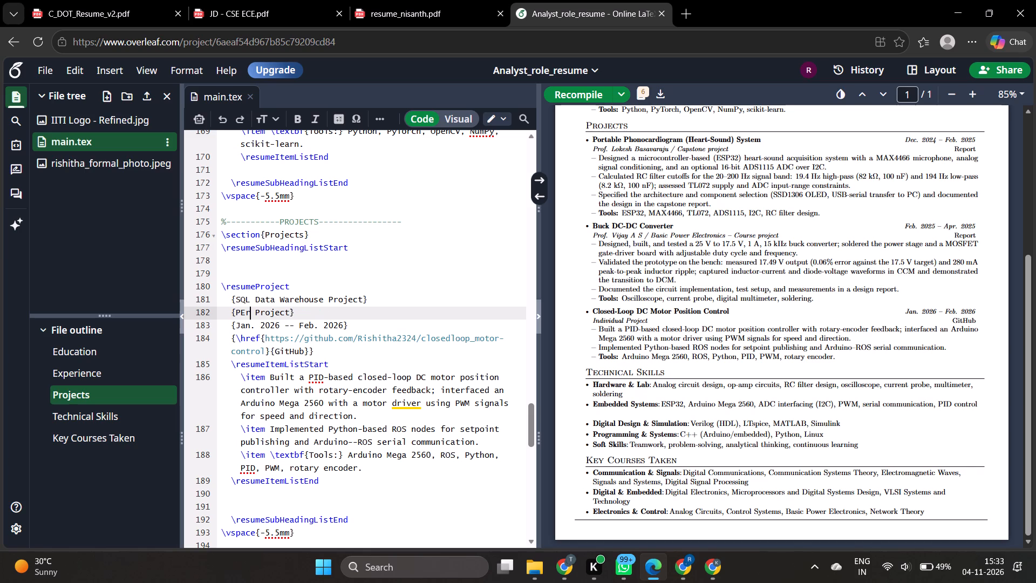
key(BackSpace)
key(BackSpace)
text(ersonal)
key(Right)
key(BackSpace)
key(space)
Check the reference resume's project dates and delete the start month "Jan" from the SQL Data Warehouse Project entry's date in main.tex.
click(410, 0)
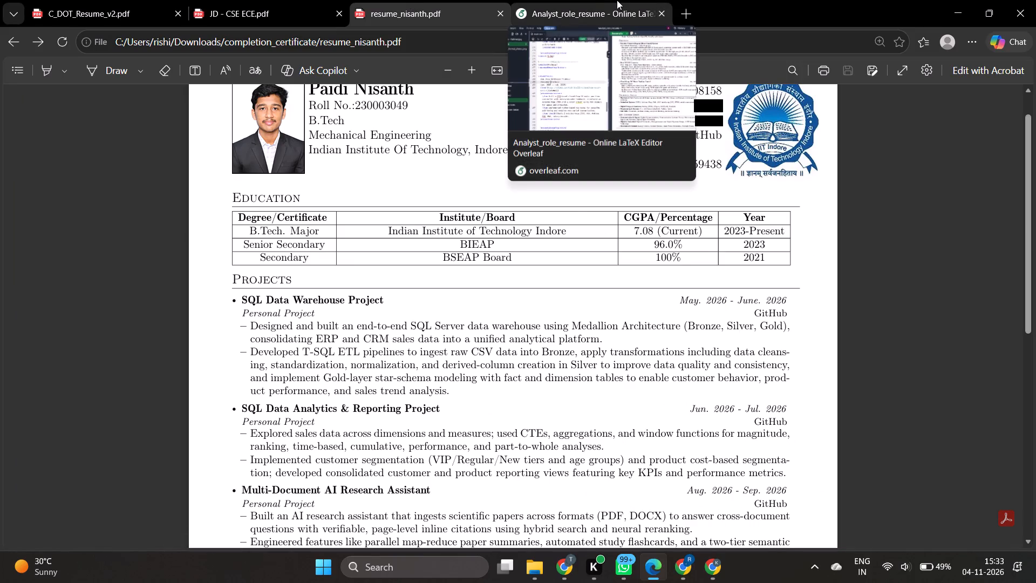
scroll(701, 377, down, 2)
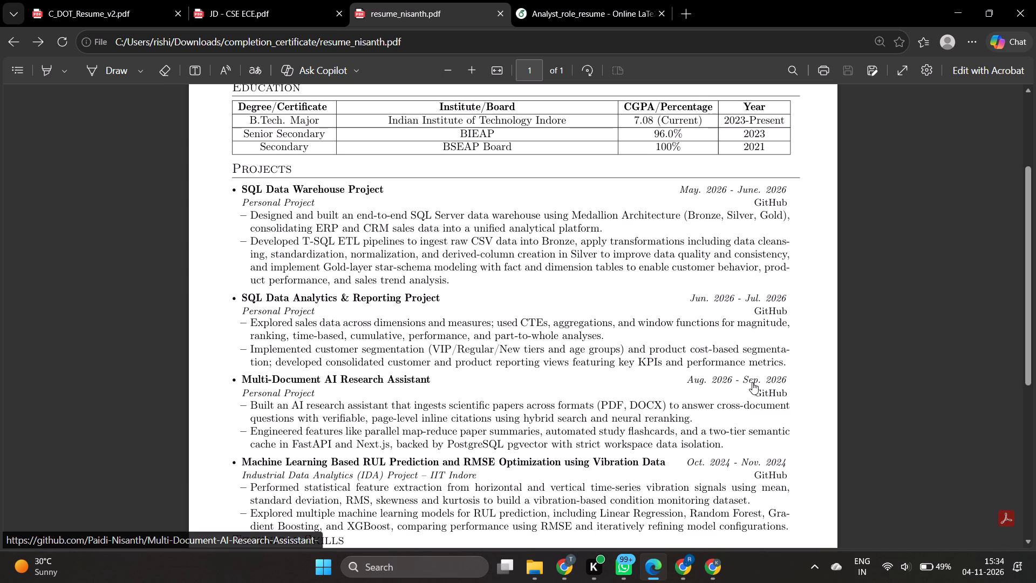
click(569, 0)
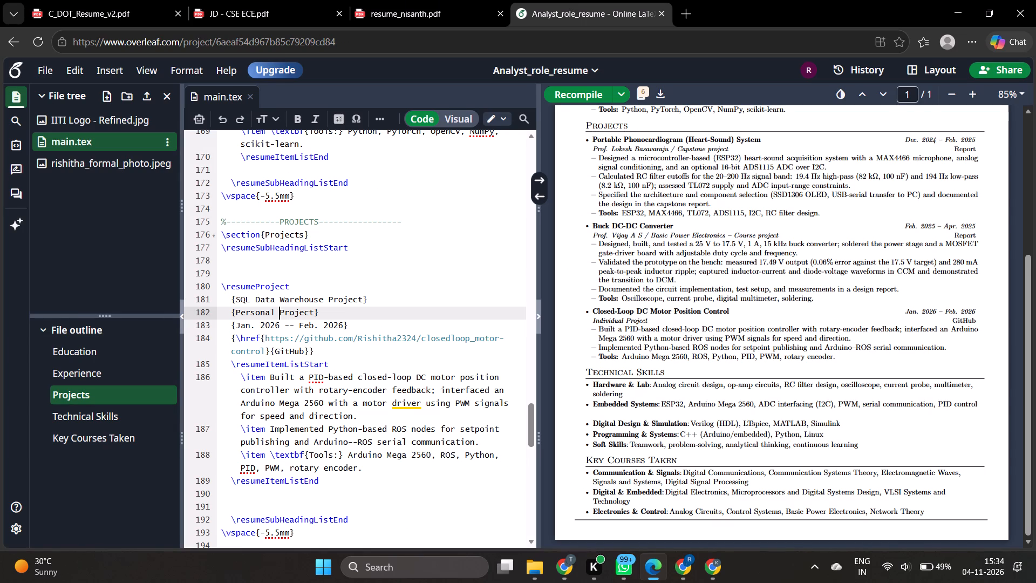
click(248, 327)
key(BackSpace)
key(BackSpace)
key(BackSpace)
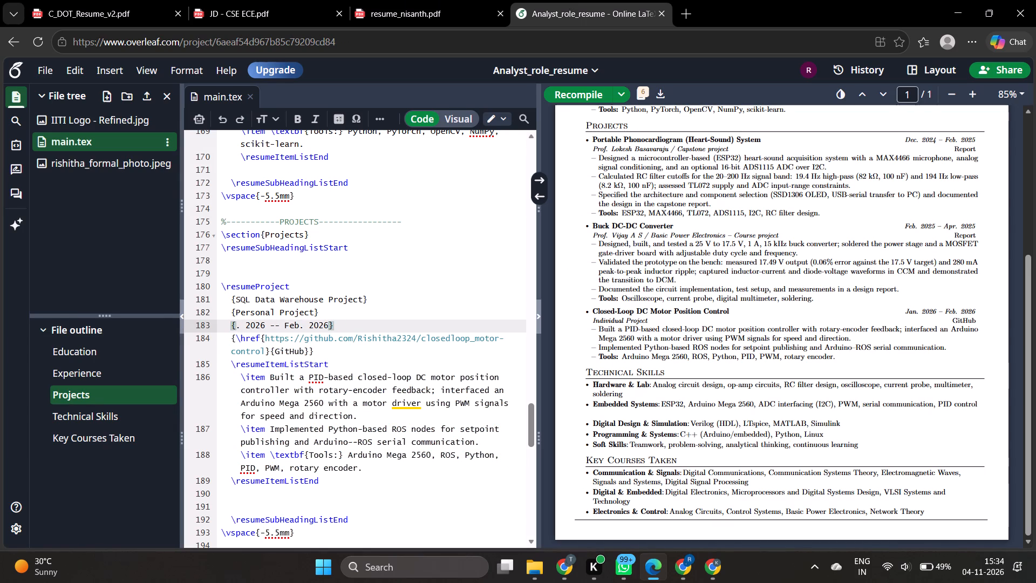
Examine the reference resume PDF's project entries and their dates, along with the sections from Technical Skills to Achievements.
click(408, 2)
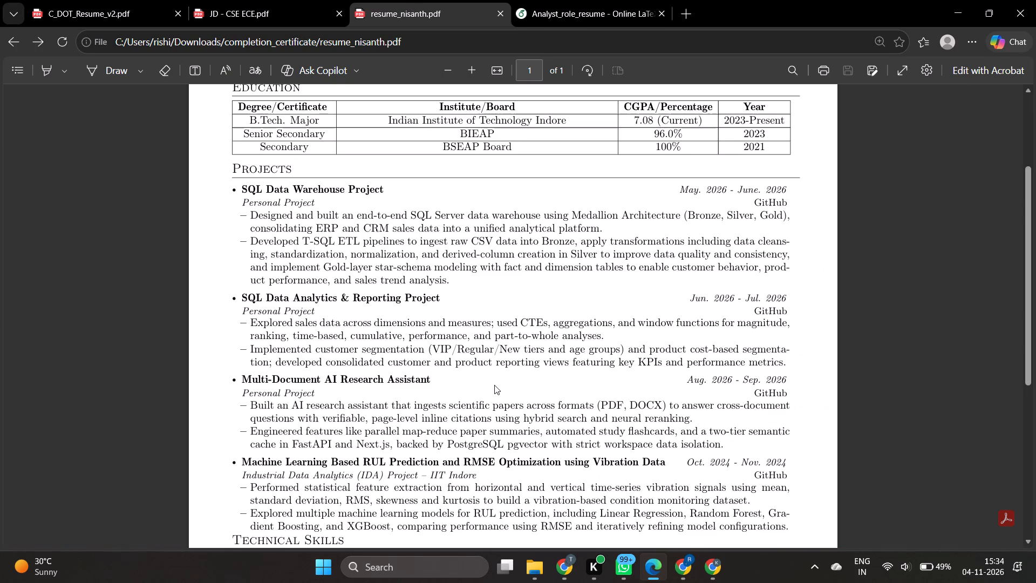
scroll(494, 385, down, 3)
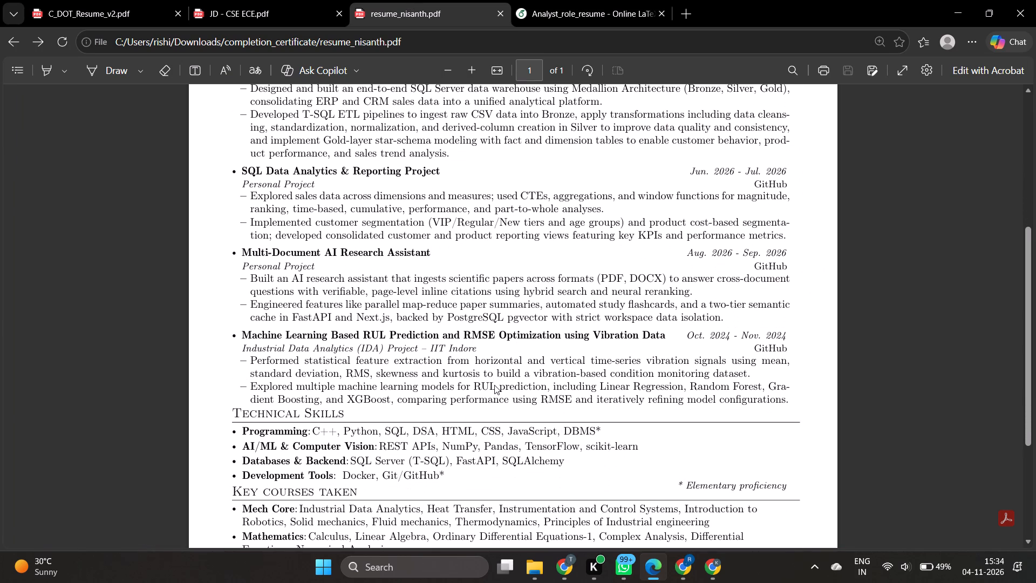
scroll(494, 385, up, 3)
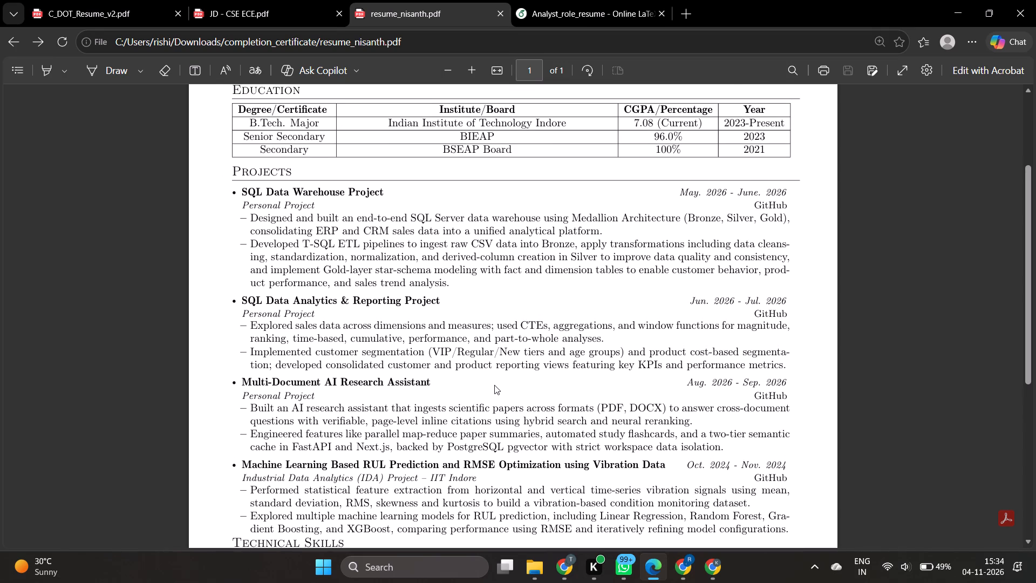
scroll(494, 385, down, 5)
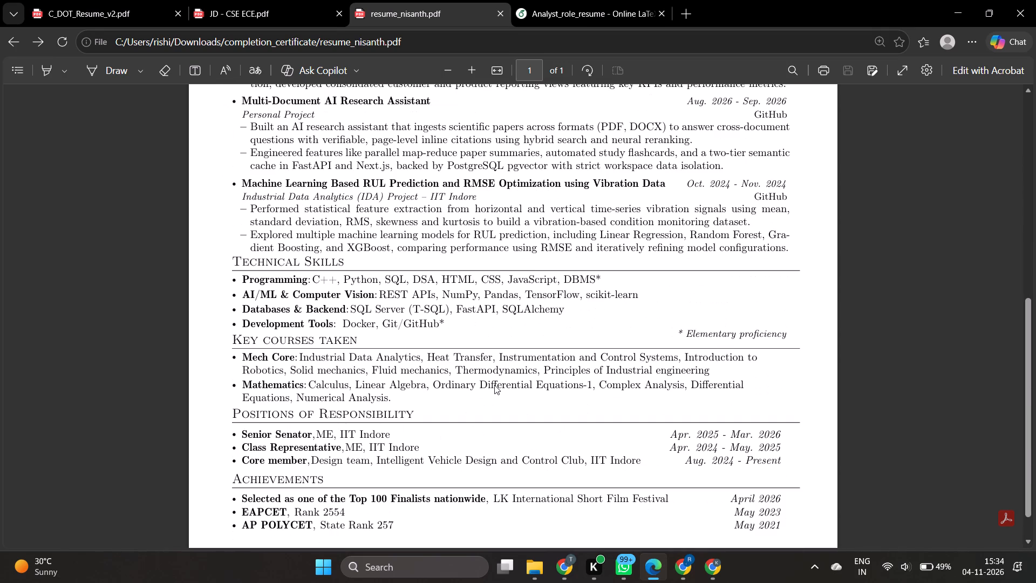
scroll(494, 385, up, 5)
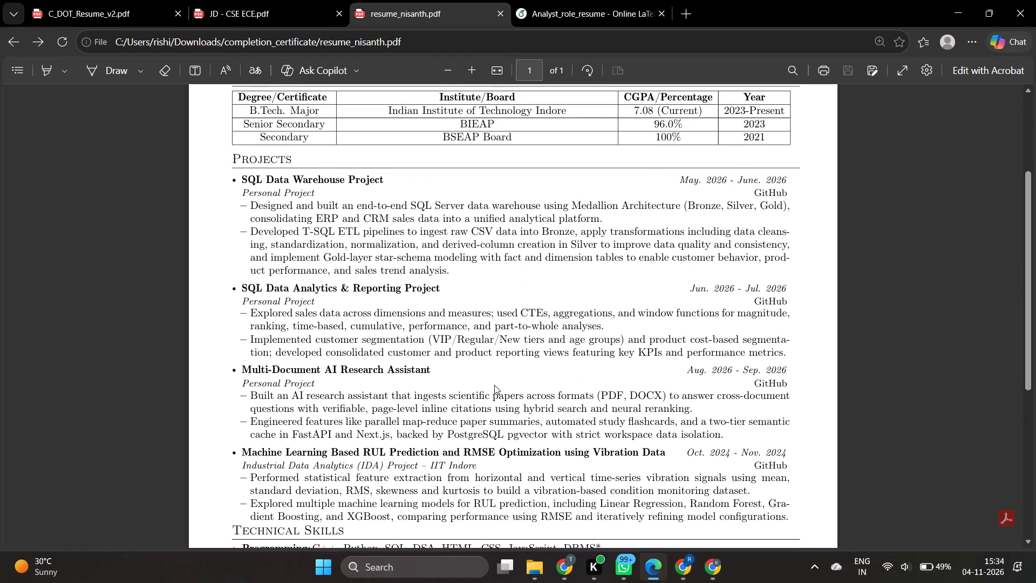
scroll(494, 385, up, 1)
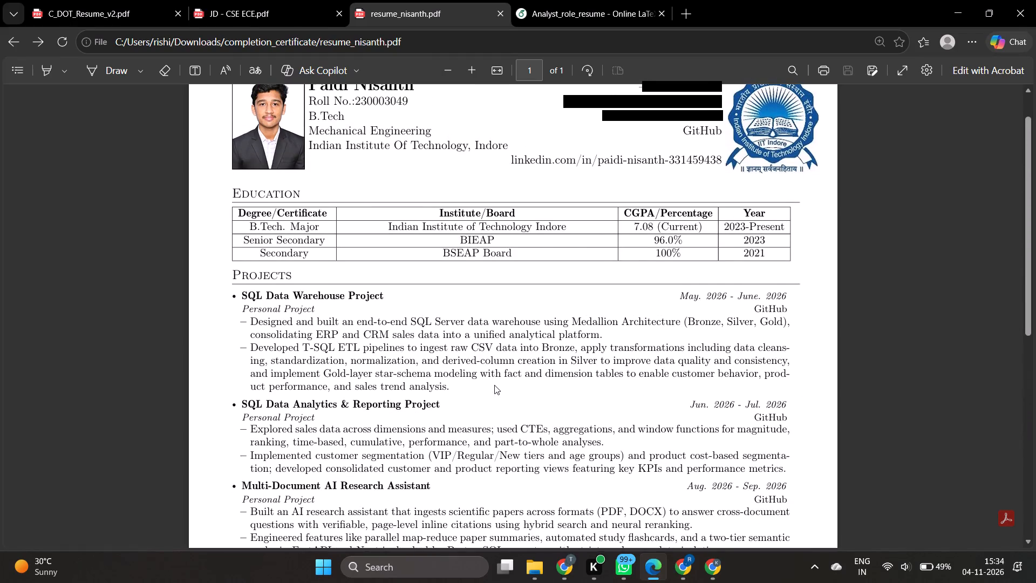
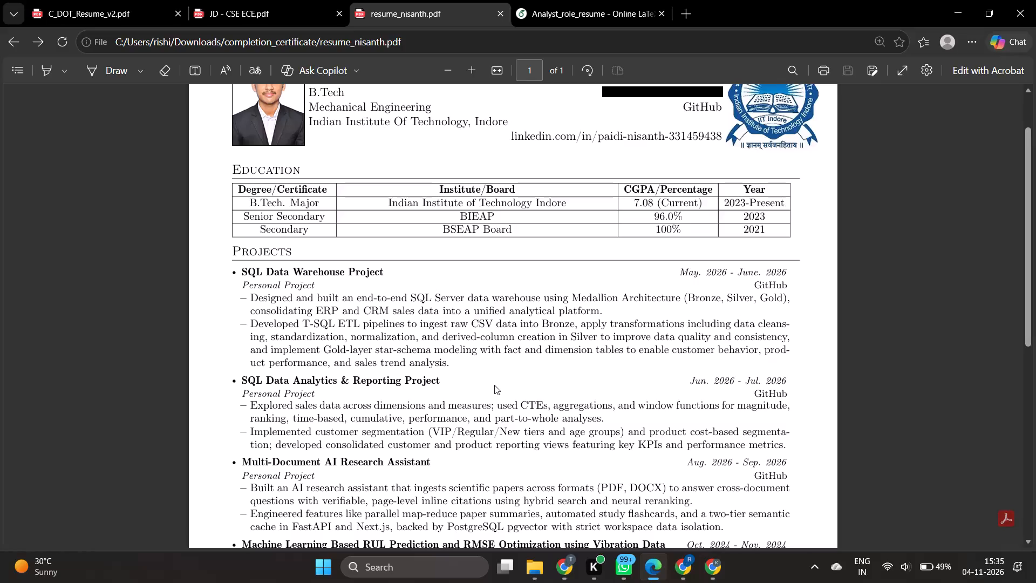
Check the reference resume's project dates and enter "May" as the start month of the SQL Data Warehouse Project entry in main.tex.
scroll(494, 385, down, 1)
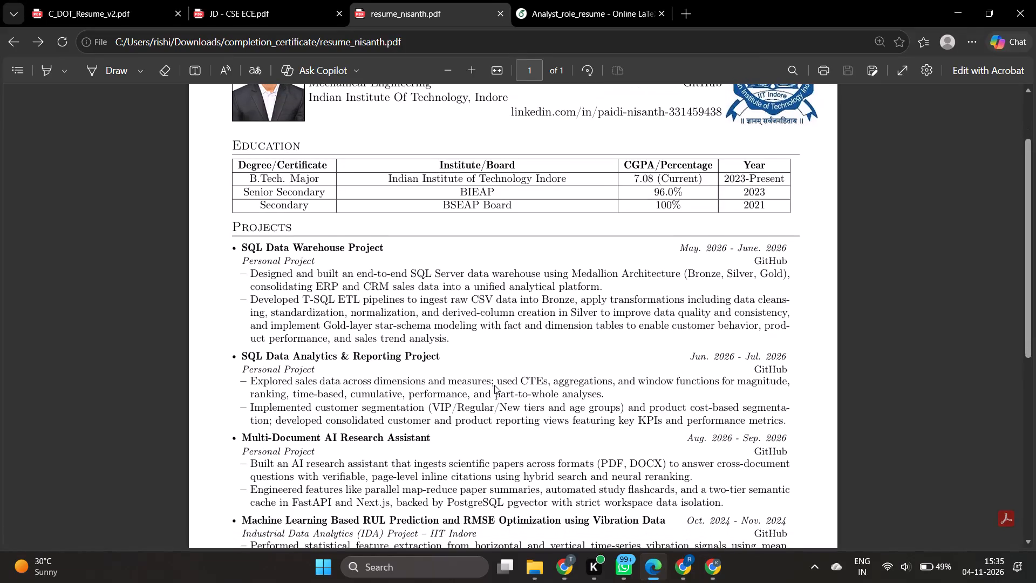
scroll(494, 385, down, 1)
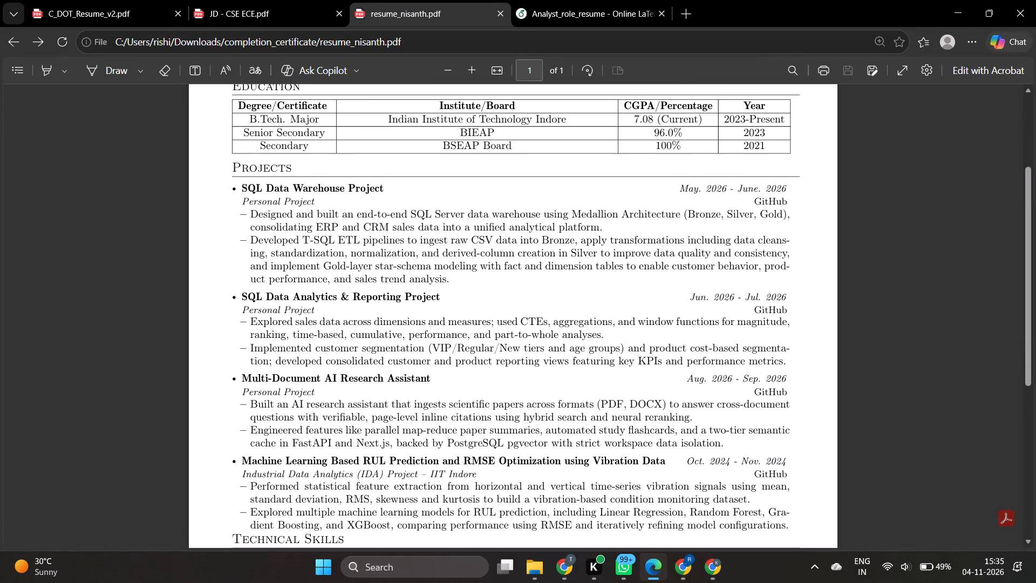
scroll(411, 410, down, 1)
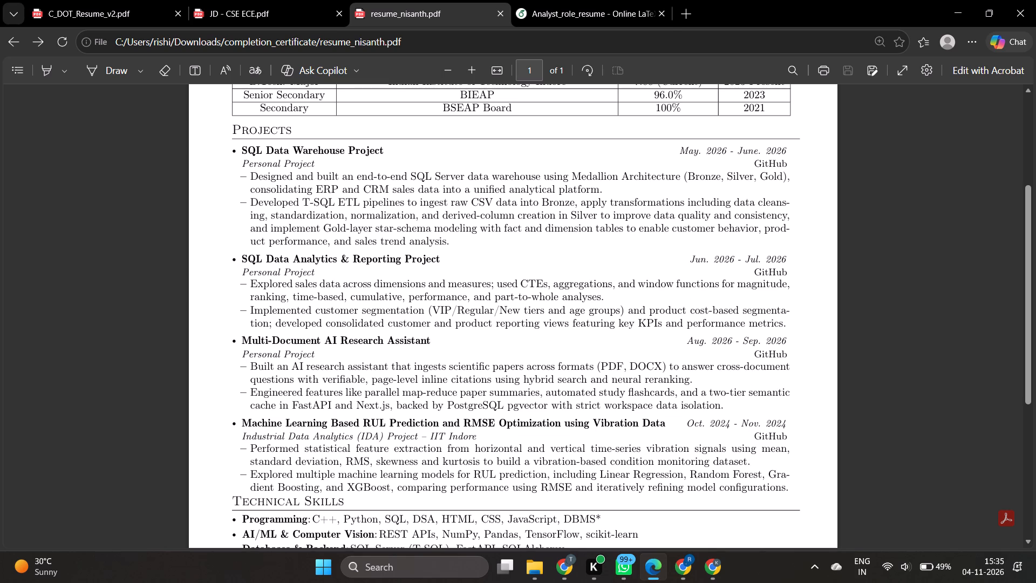
click(609, 0)
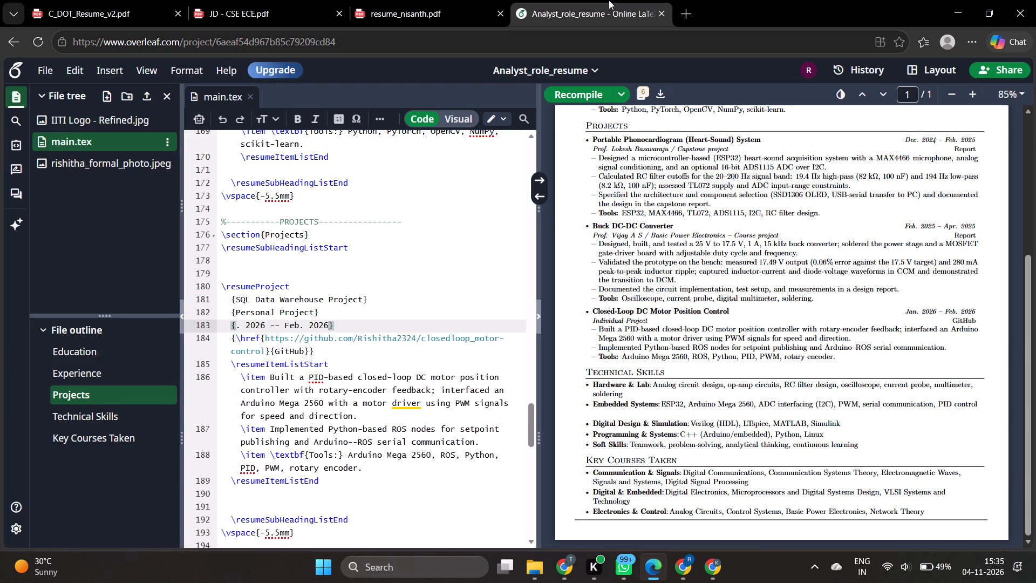
click(453, 2)
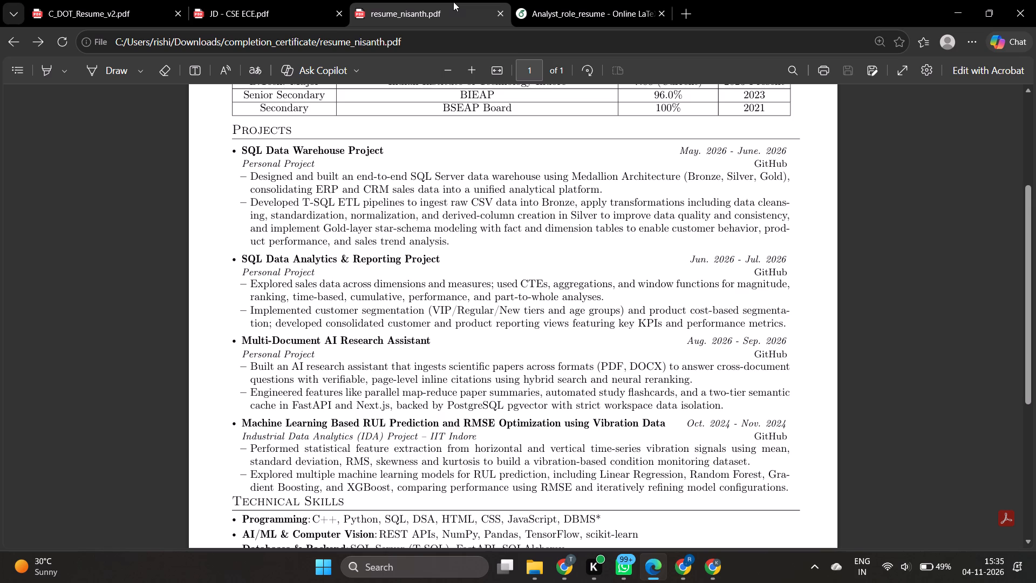
click(637, 0)
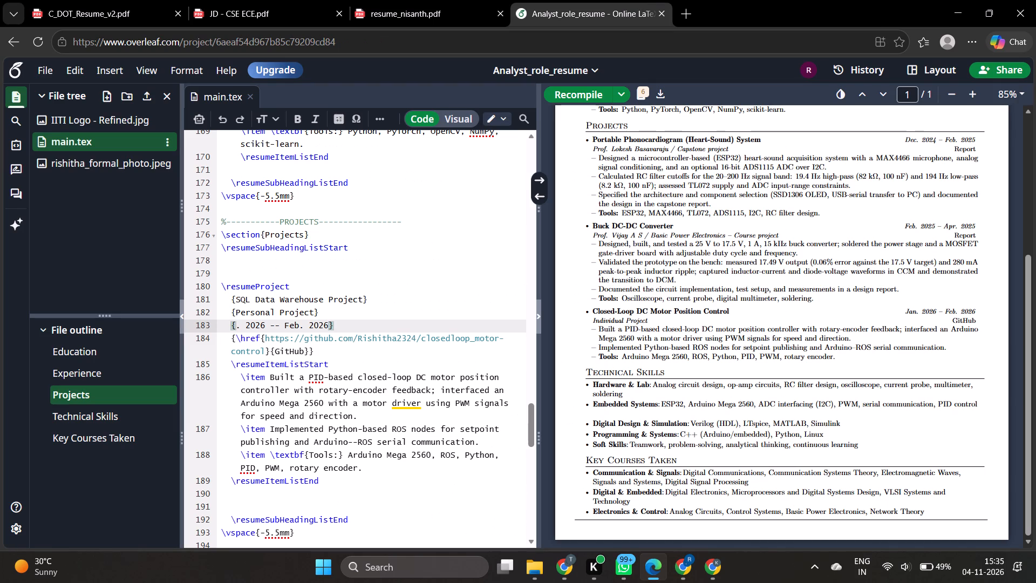
text(Ma)
key(y)
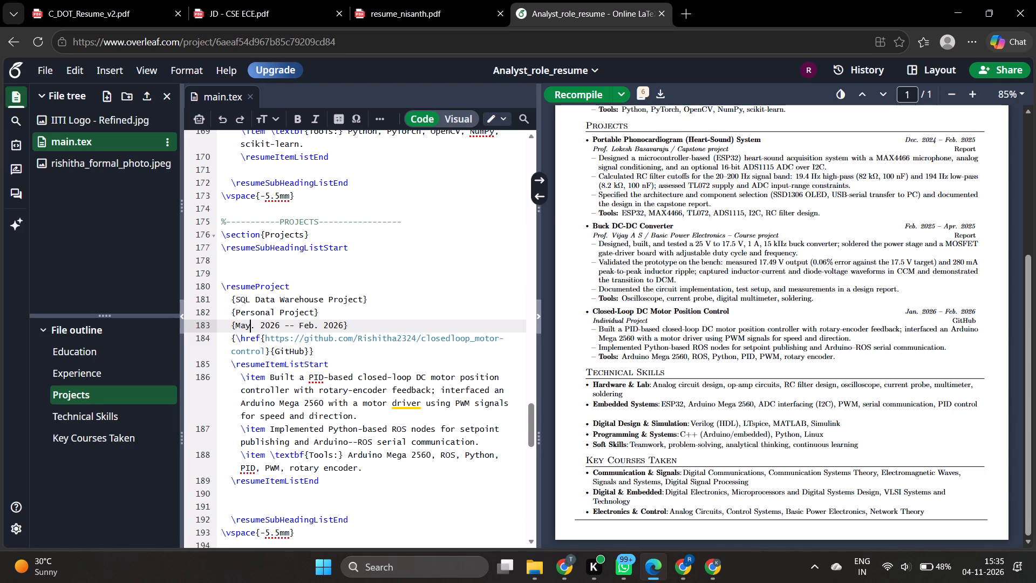
Change the end month of the SQL Data Warehouse Project entry's date to "June", matching the reference resume.
click(313, 328)
key(BackSpace)
key(BackSpace)
key(BackSpace)
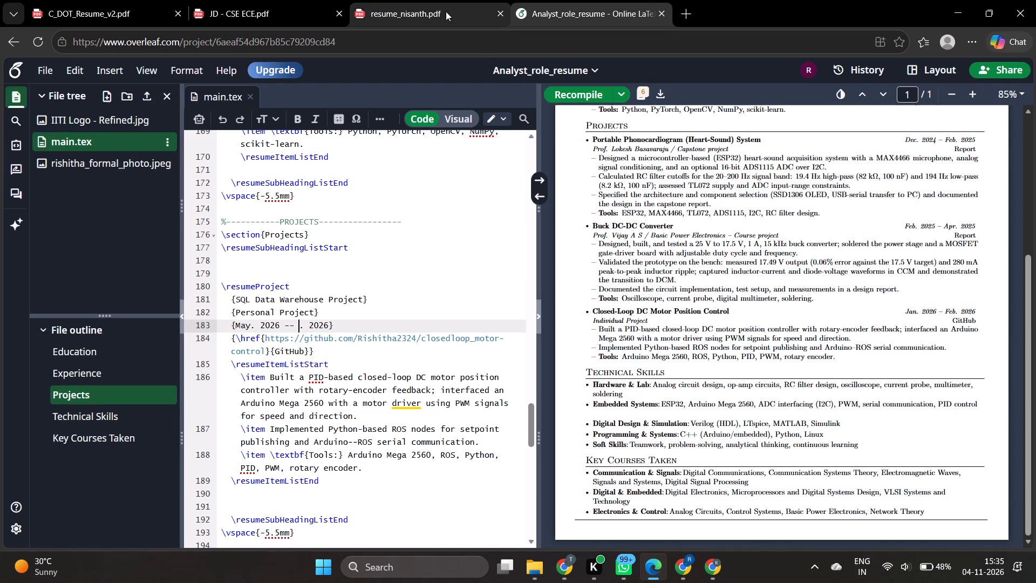
click(446, 11)
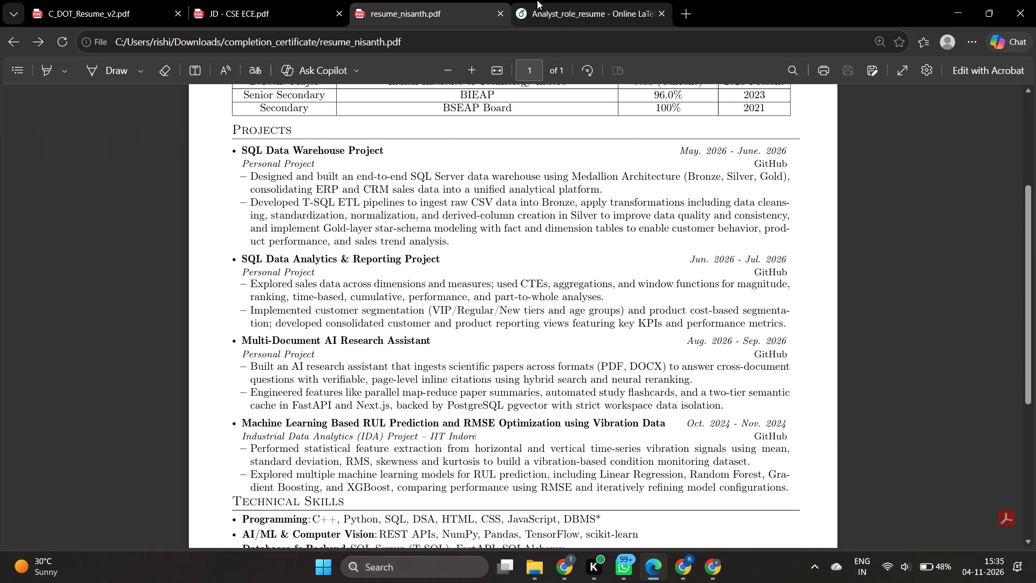
click(593, 0)
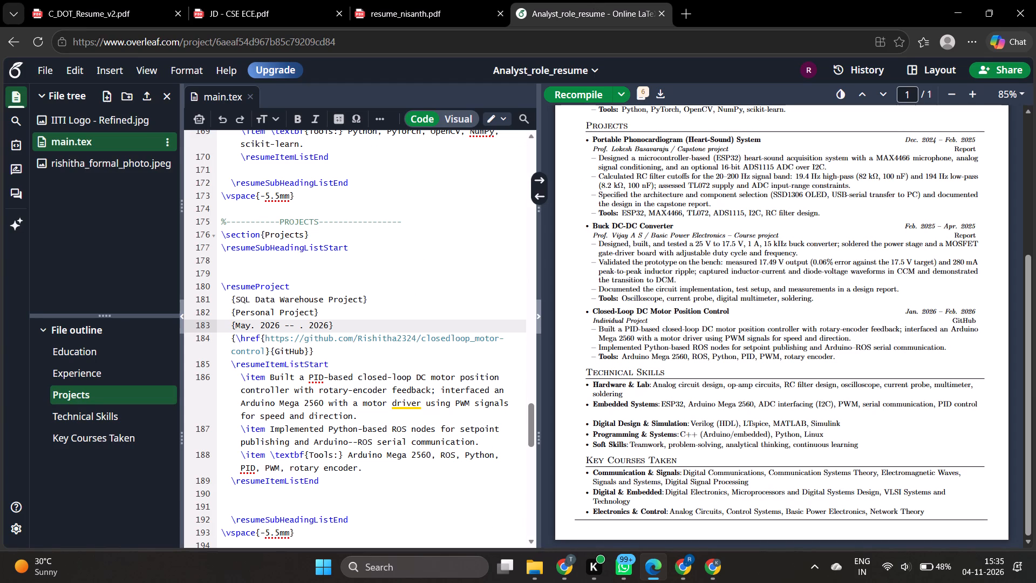
text(Jun)
key(e)
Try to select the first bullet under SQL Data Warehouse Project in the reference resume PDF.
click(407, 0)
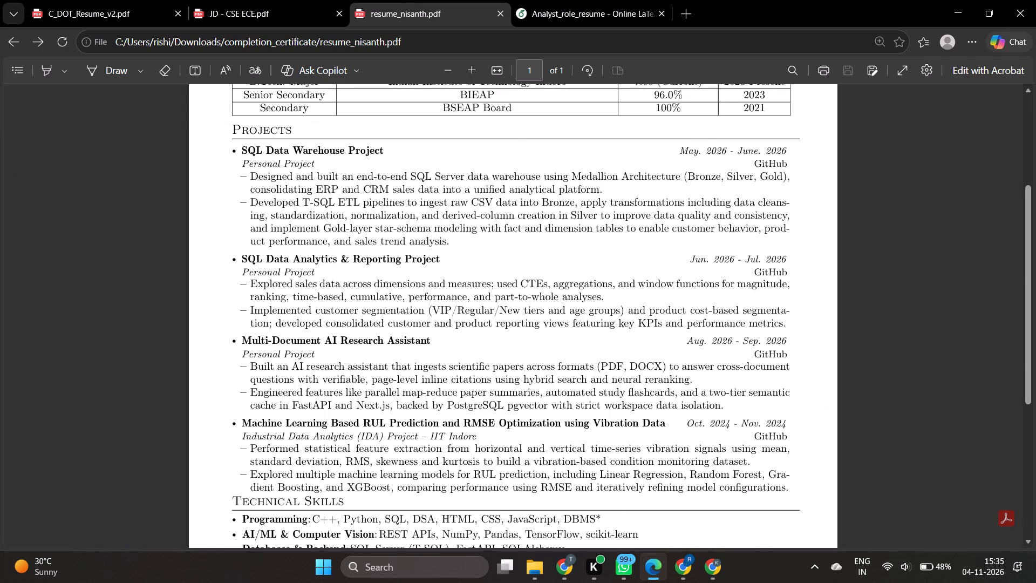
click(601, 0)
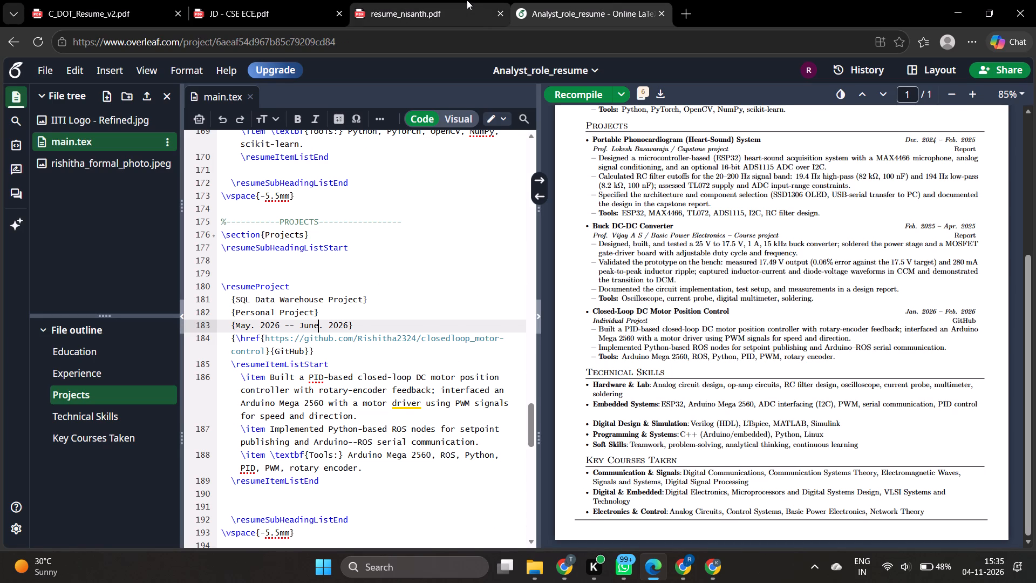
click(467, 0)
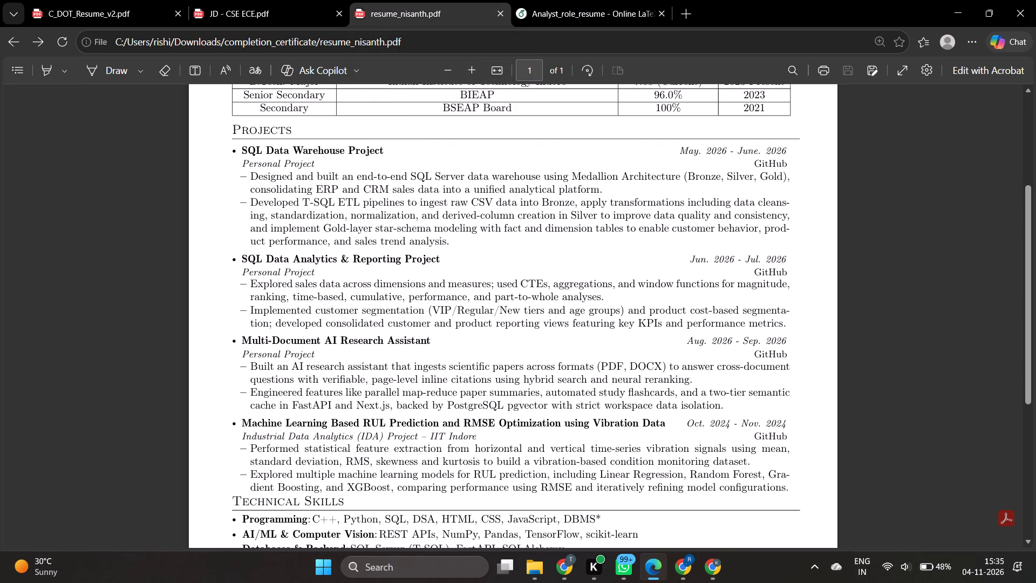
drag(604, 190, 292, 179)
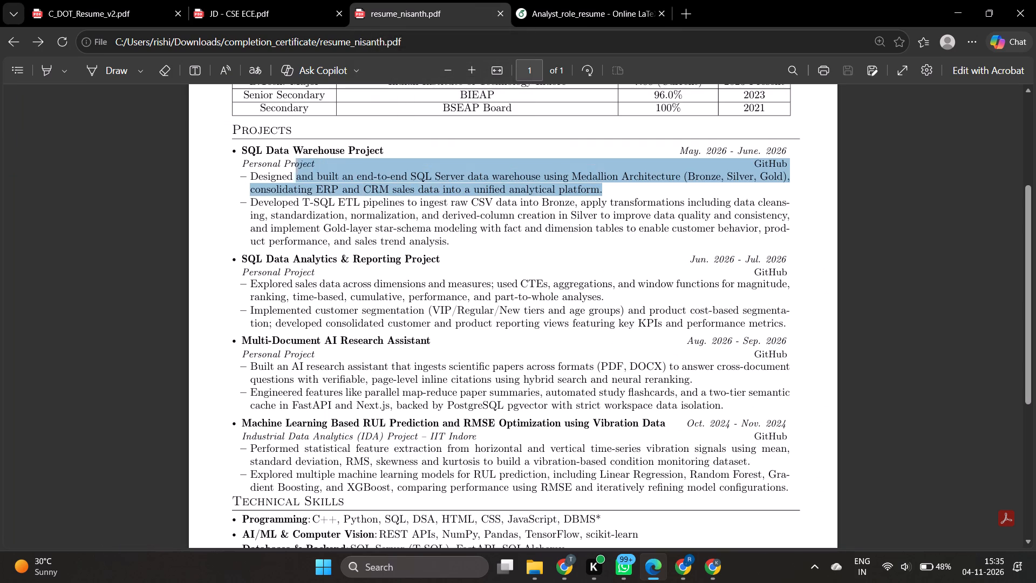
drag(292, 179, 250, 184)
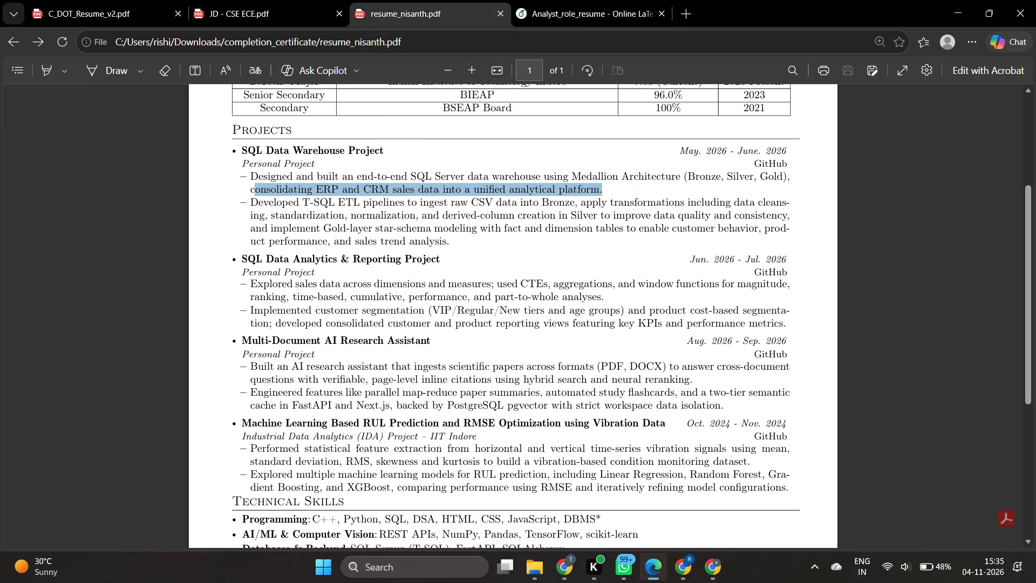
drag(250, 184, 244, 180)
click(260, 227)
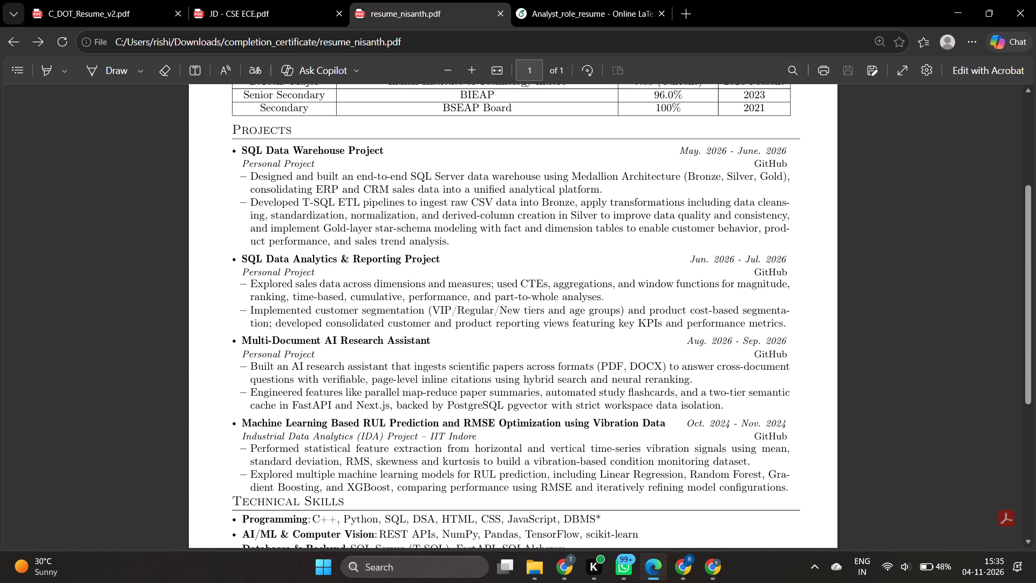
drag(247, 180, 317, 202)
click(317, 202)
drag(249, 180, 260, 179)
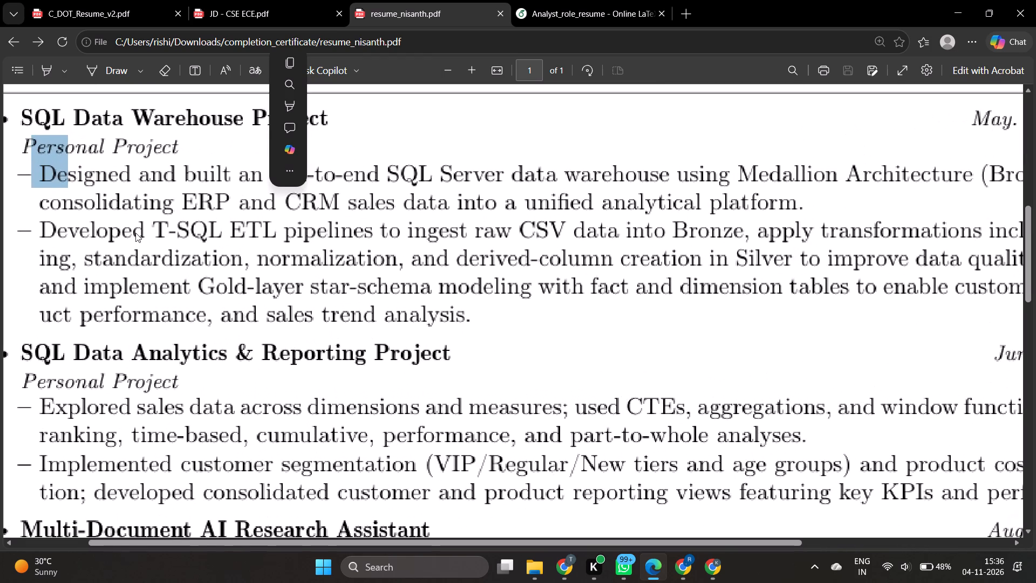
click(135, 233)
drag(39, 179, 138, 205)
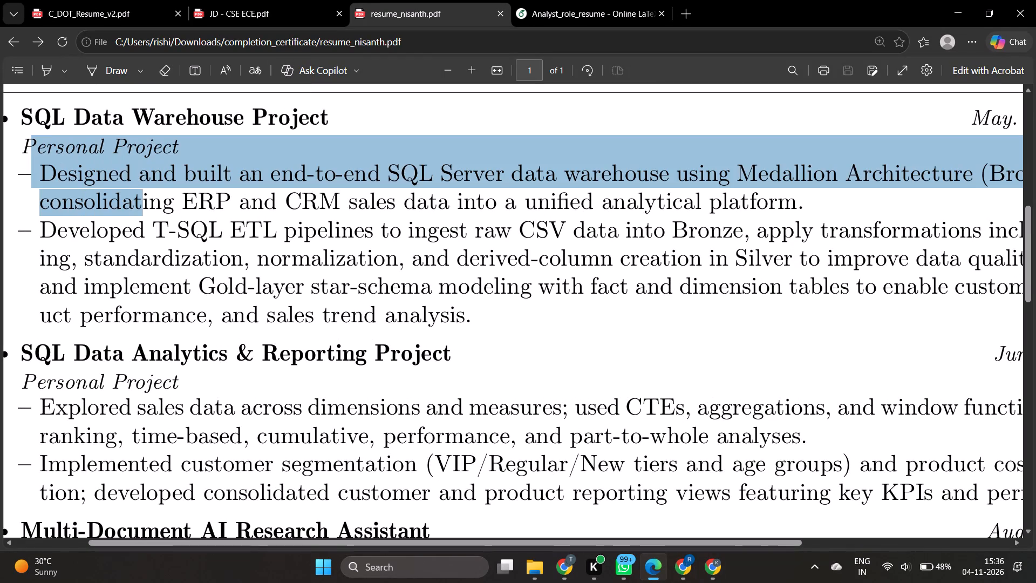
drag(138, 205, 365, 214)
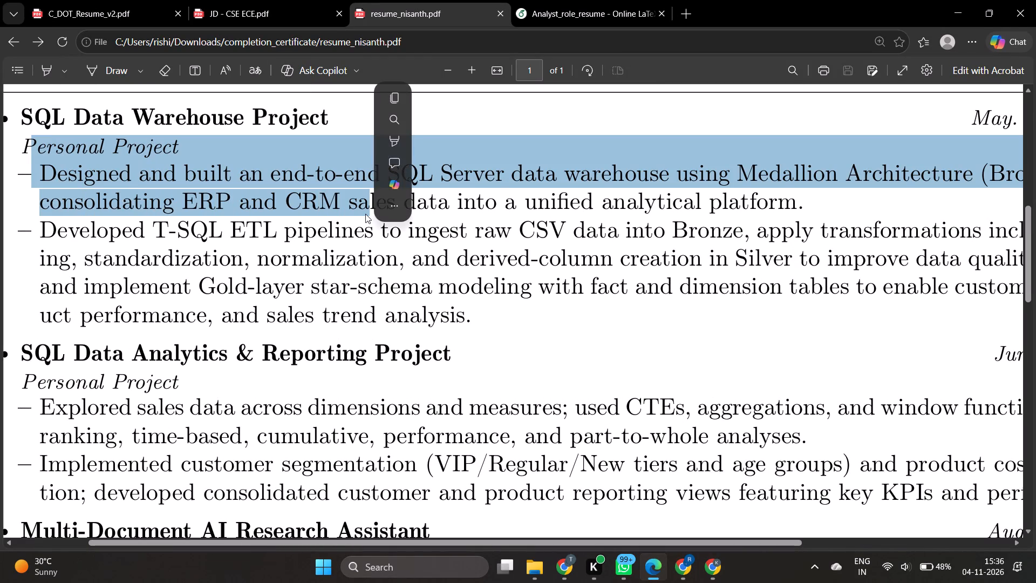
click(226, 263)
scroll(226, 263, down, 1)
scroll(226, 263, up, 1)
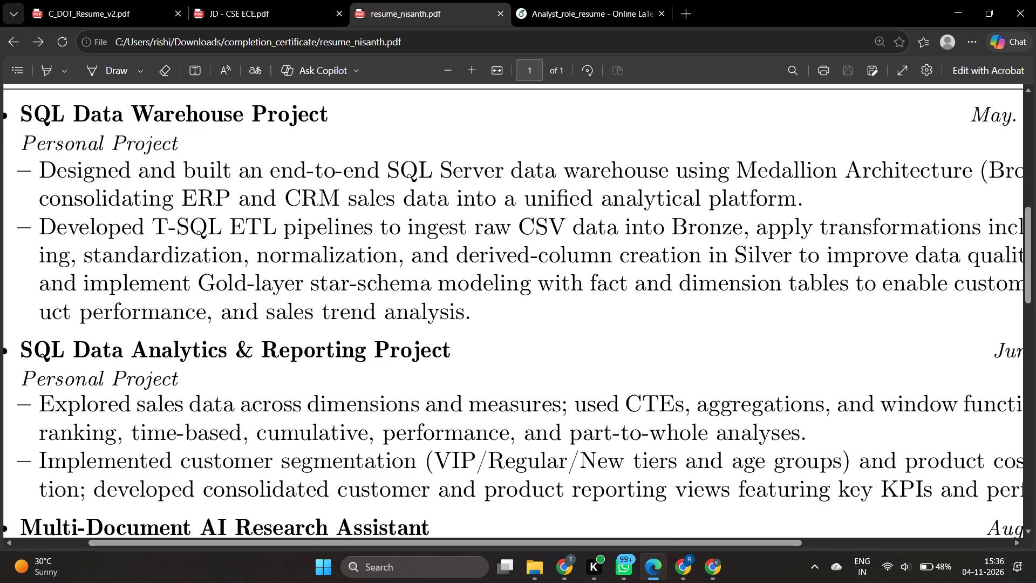
Copy the SQL Data Warehouse Project's first bullet, from "Designed and built" through "unified analytical platform.", in the reference resume PDF.
drag(803, 203, 402, 184)
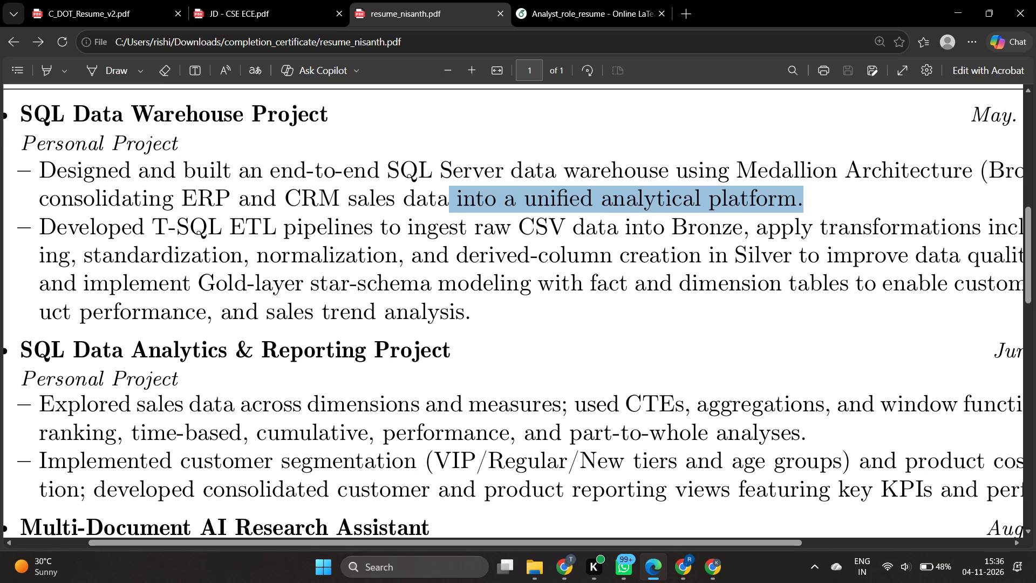
drag(402, 184, 171, 187)
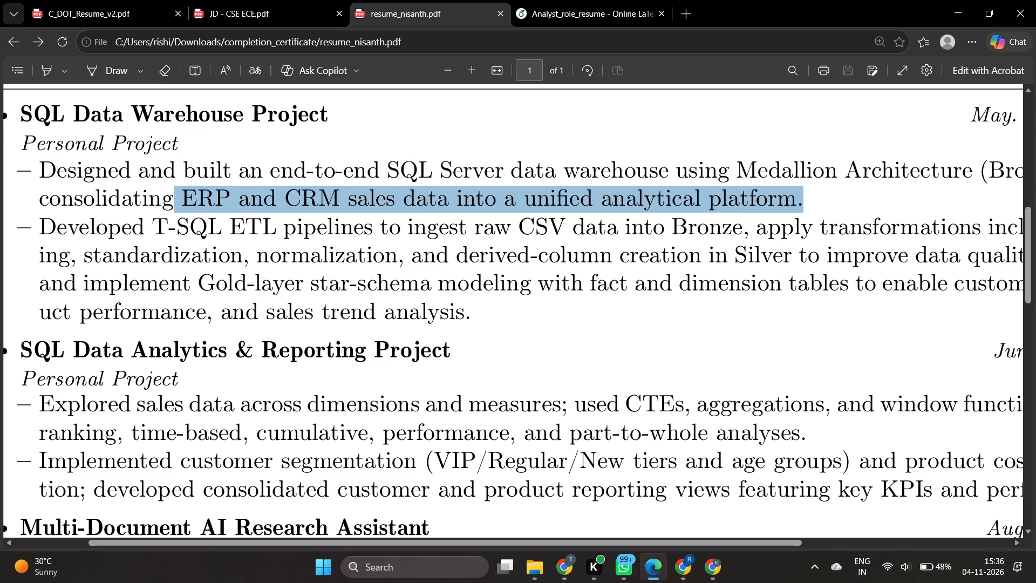
drag(171, 187, 13, 181)
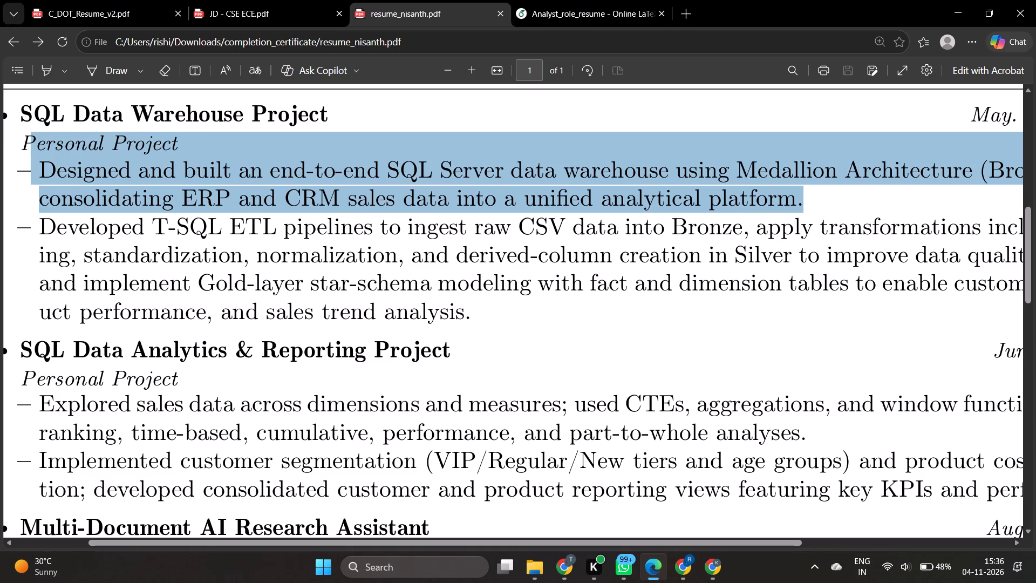
drag(13, 181, 30, 178)
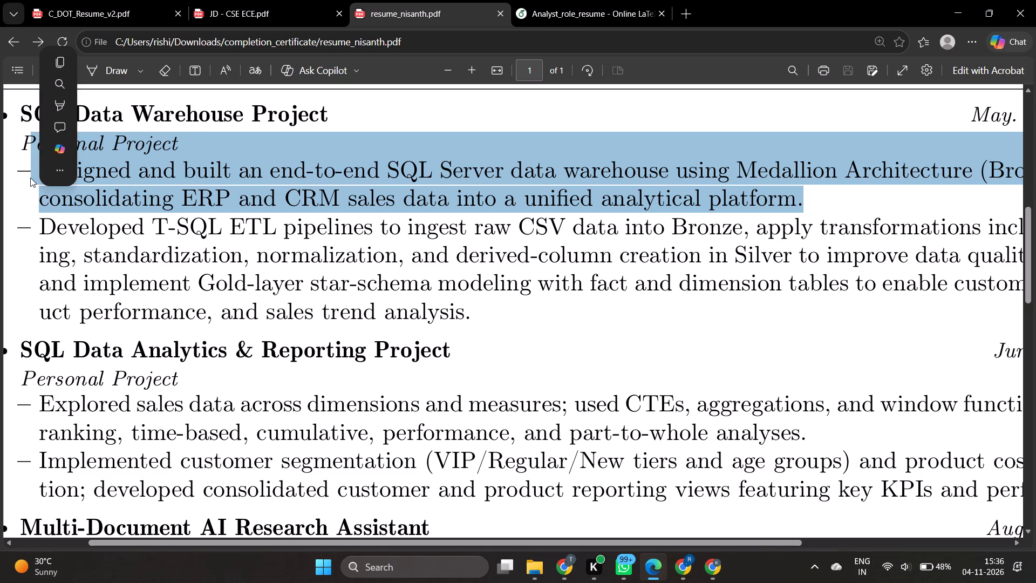
key(ctrl+c)
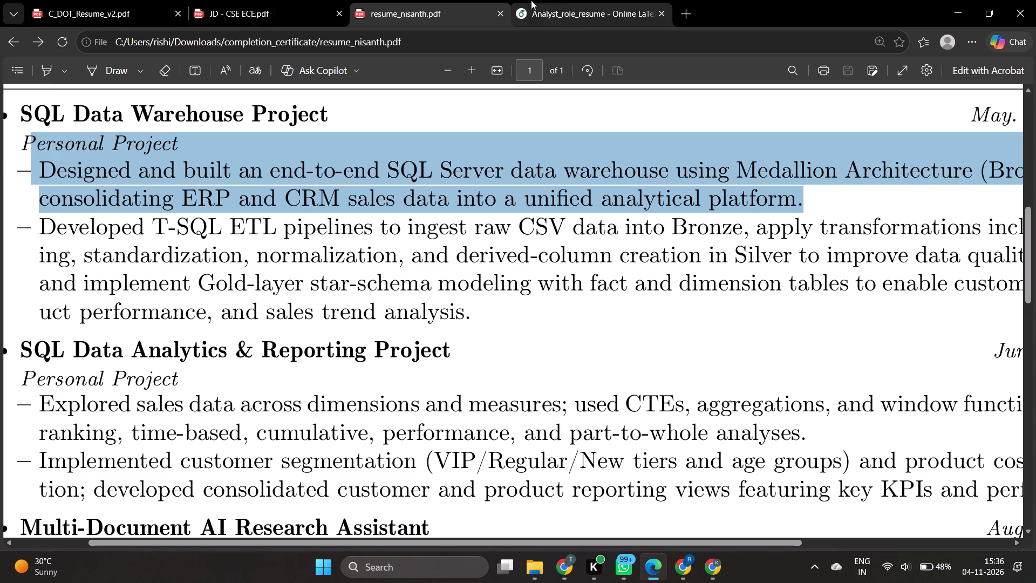
In the Overleaf project, replace the PID controller item under SQL Data Warehouse Project with the copied bullet and remove its line break before "consolidating".
click(567, 0)
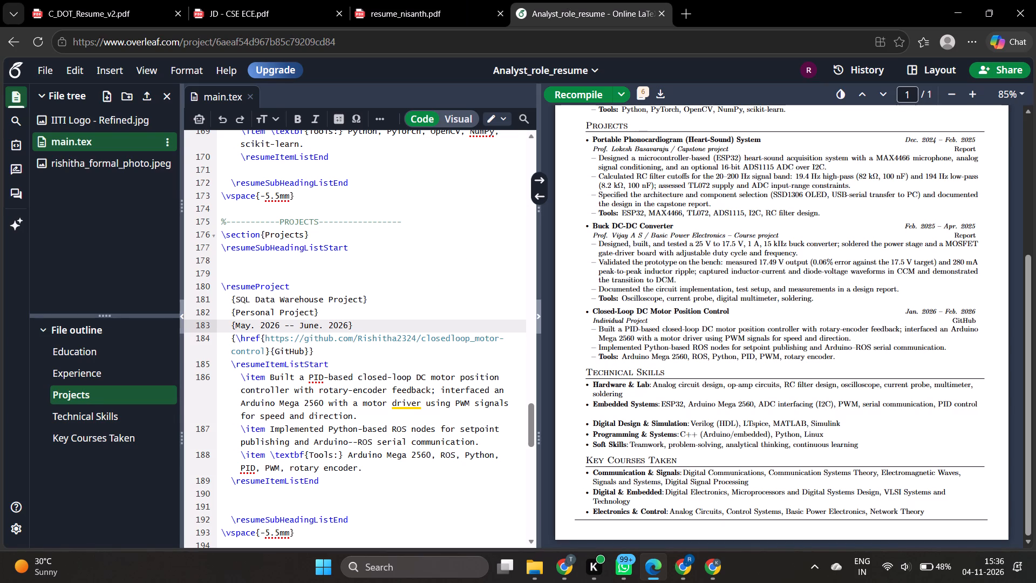
drag(268, 377, 355, 405)
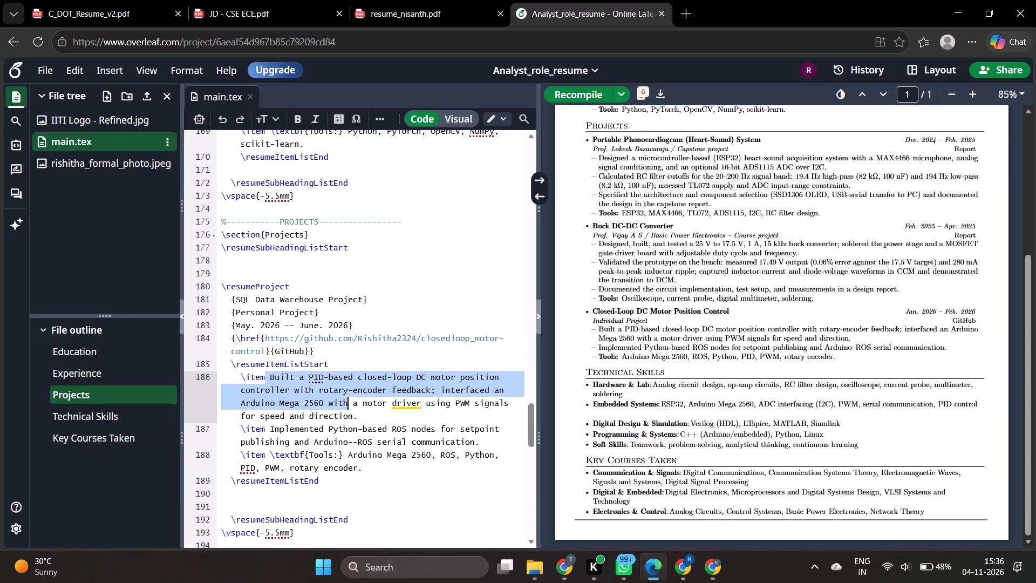
drag(355, 405, 358, 413)
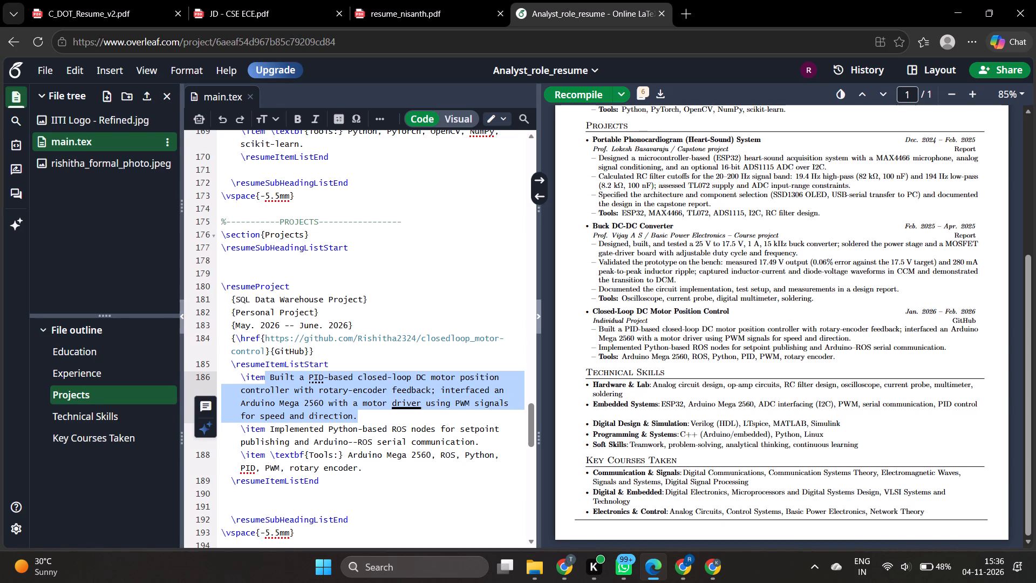
key(ctrl+v)
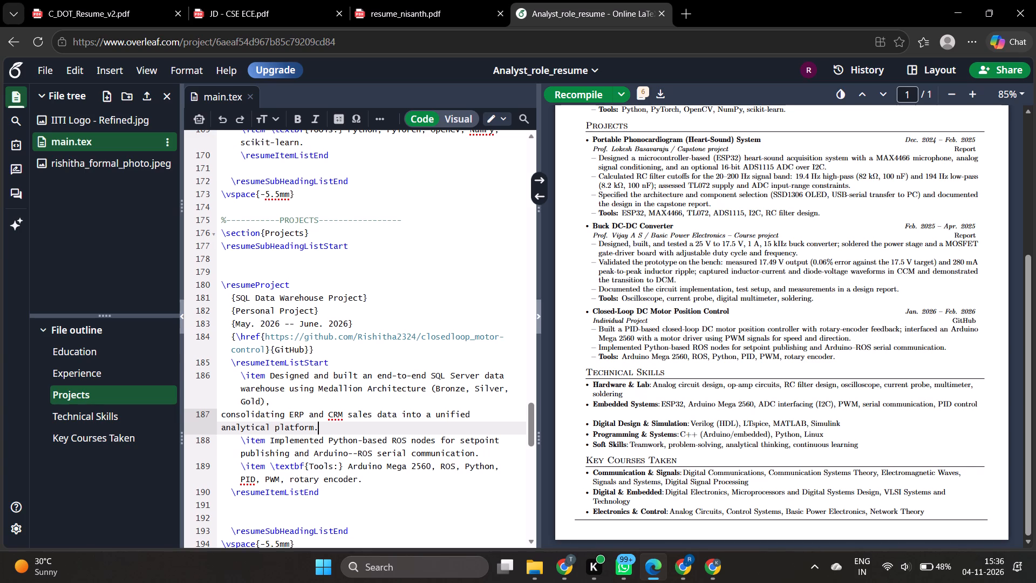
click(222, 416)
key(BackSpace)
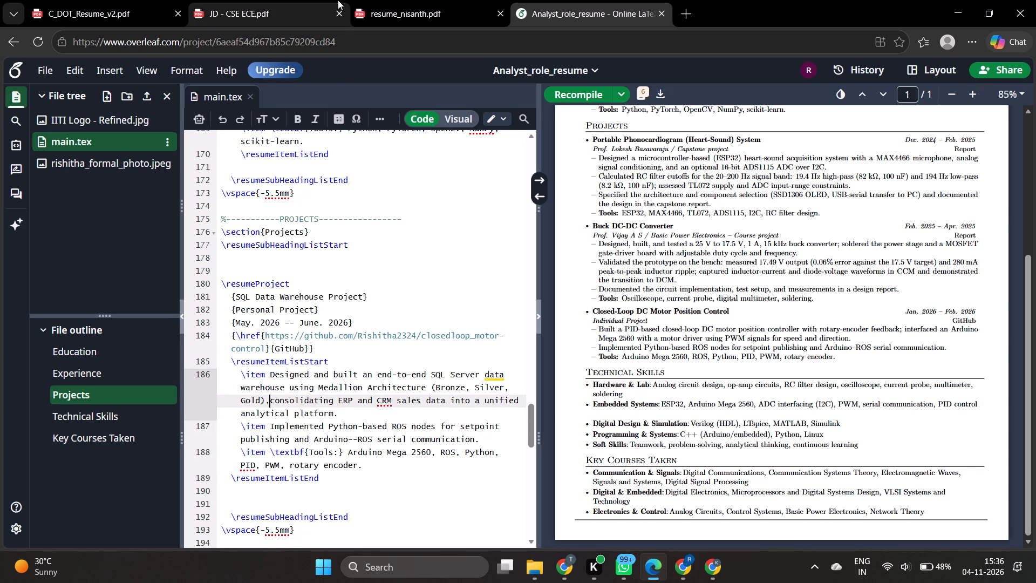
Copy the SQL Data Warehouse Project's second bullet, from "Developed T-SQL ETL pipelines" through "sales trend analysis.", in the reference resume PDF.
click(427, 0)
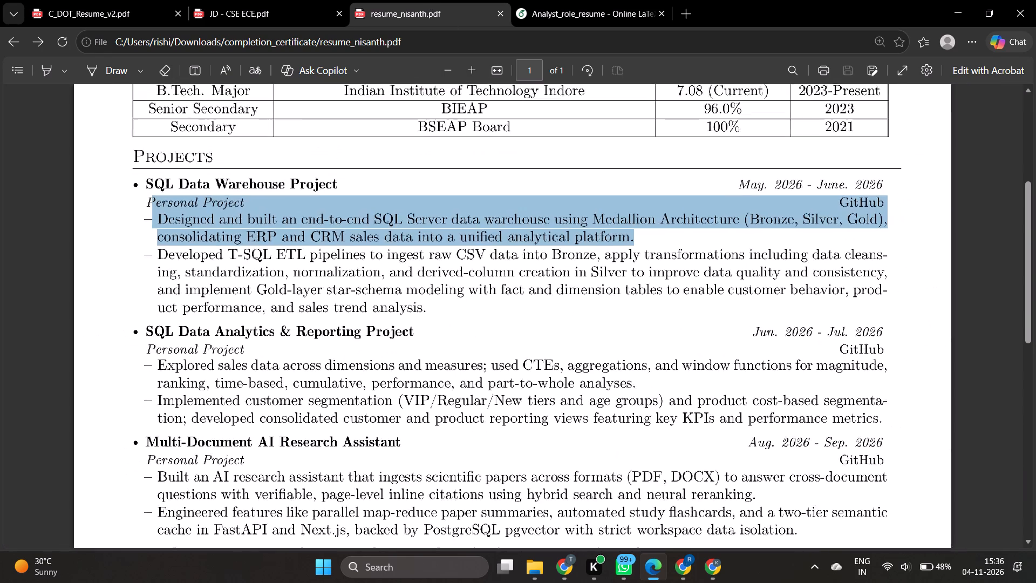
drag(189, 261, 223, 272)
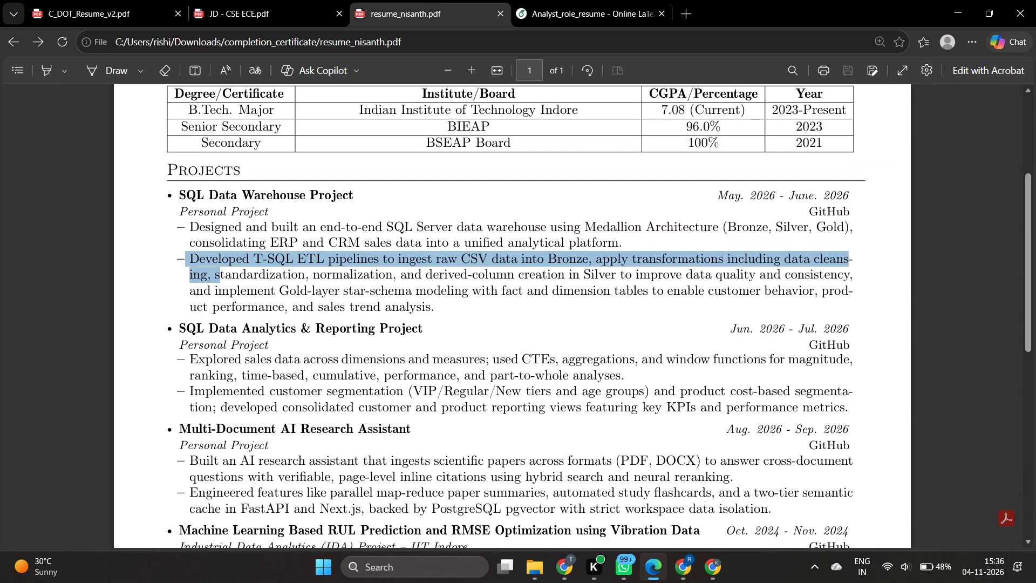
drag(223, 272, 411, 297)
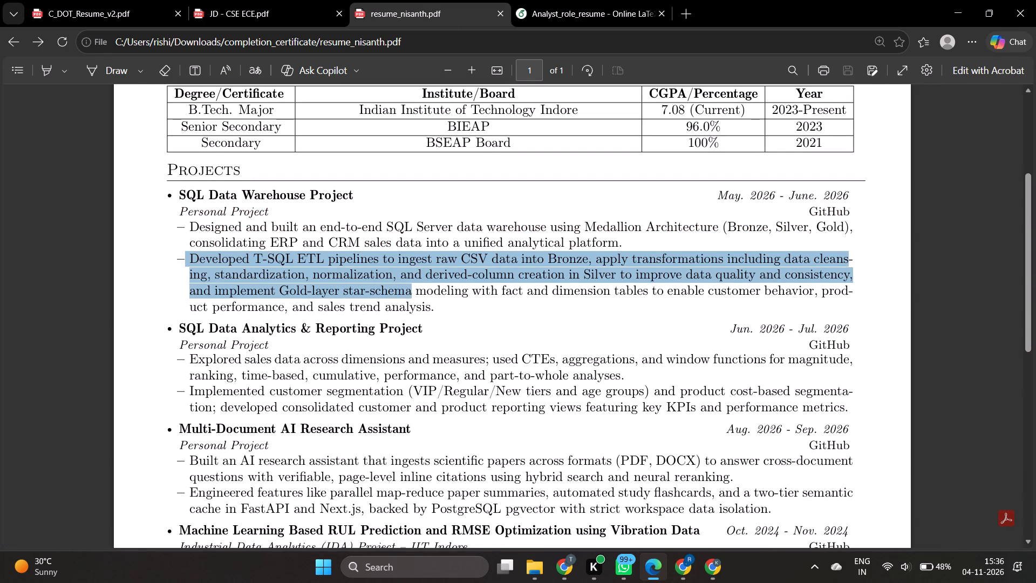
drag(411, 297, 428, 303)
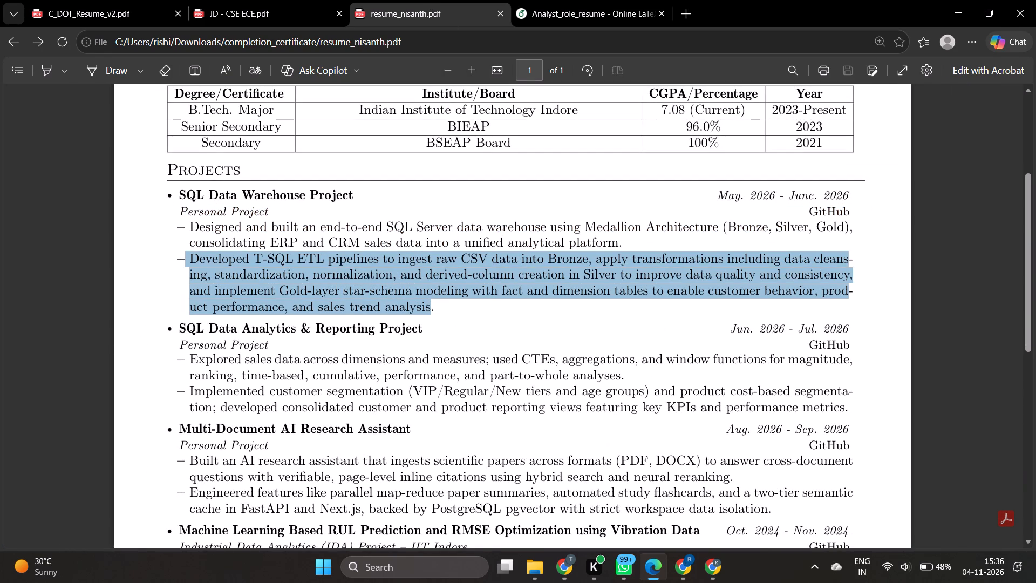
drag(428, 303, 436, 305)
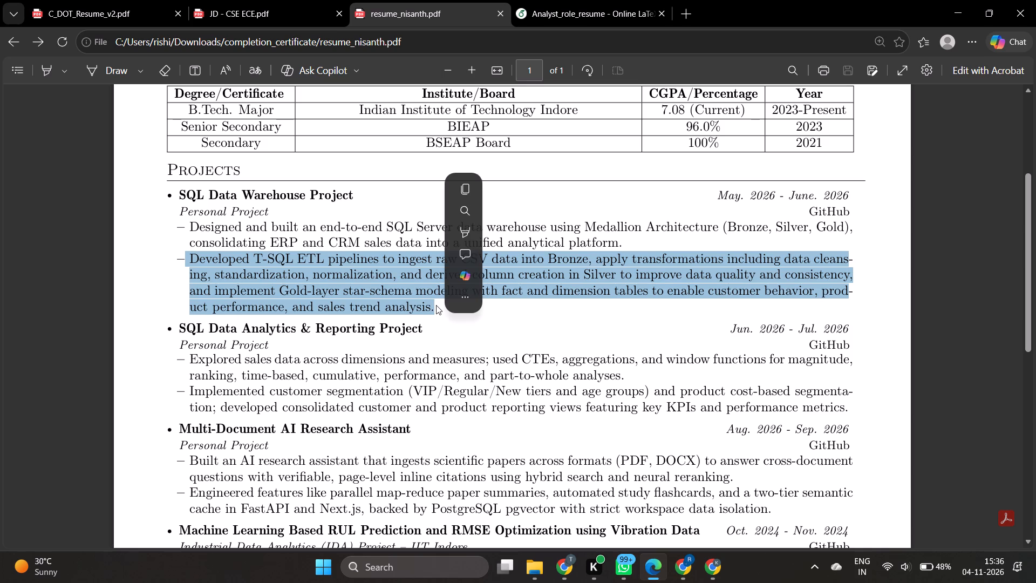
key(ctrl+c)
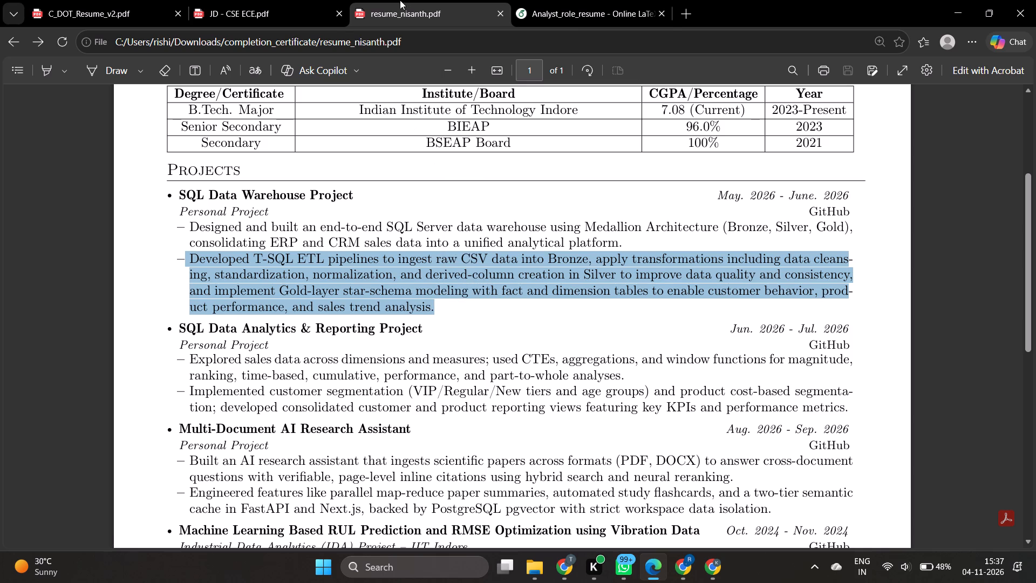
In the Overleaf project, replace the Python-based ROS nodes item under SQL Data Warehouse Project with the copied bullet and remove its line breaks.
click(574, 0)
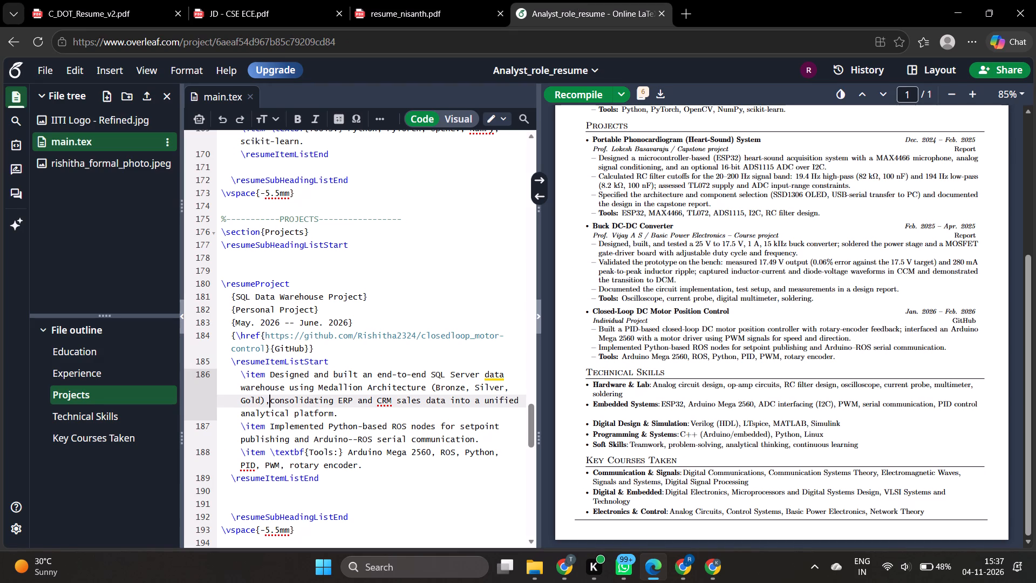
drag(480, 440, 271, 430)
key(ctrl+v)
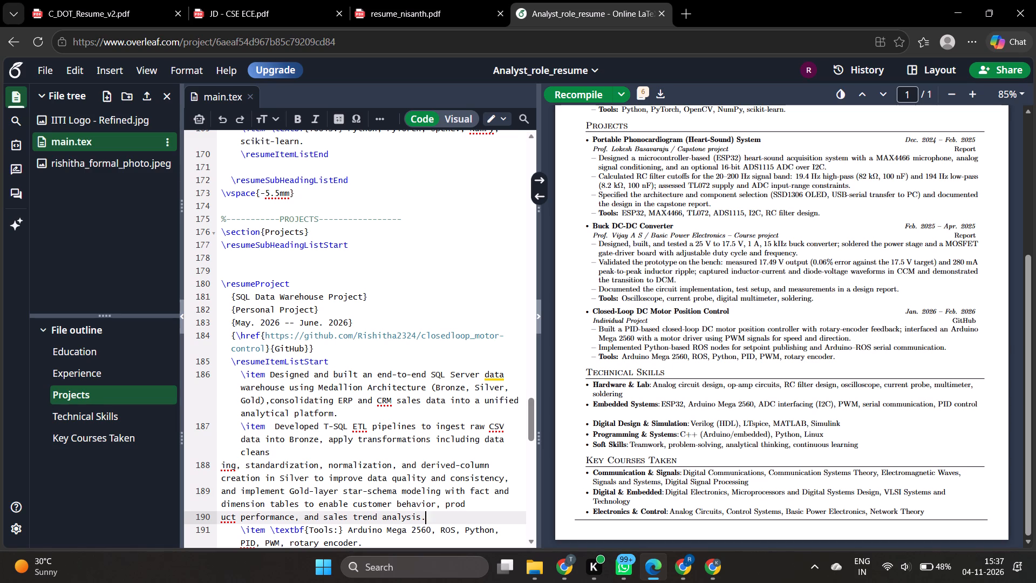
click(222, 470)
key(BackSpace)
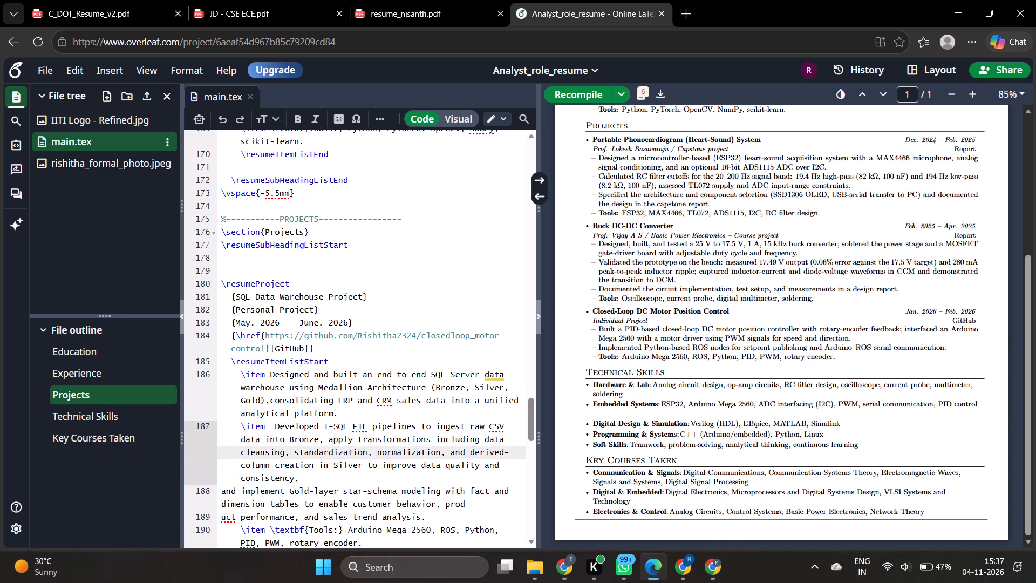
click(220, 496)
key(BackSpace)
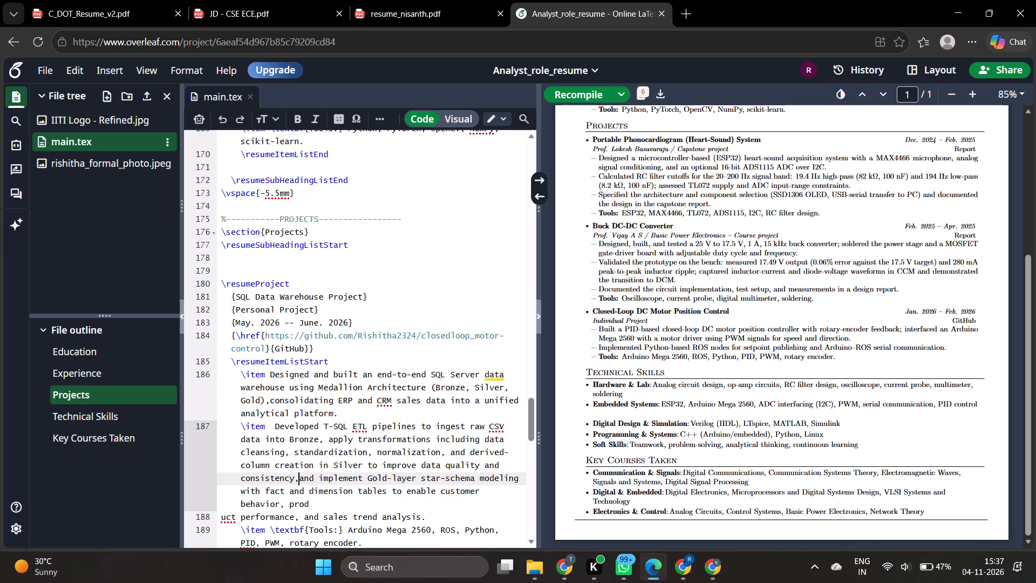
click(220, 521)
key(BackSpace)
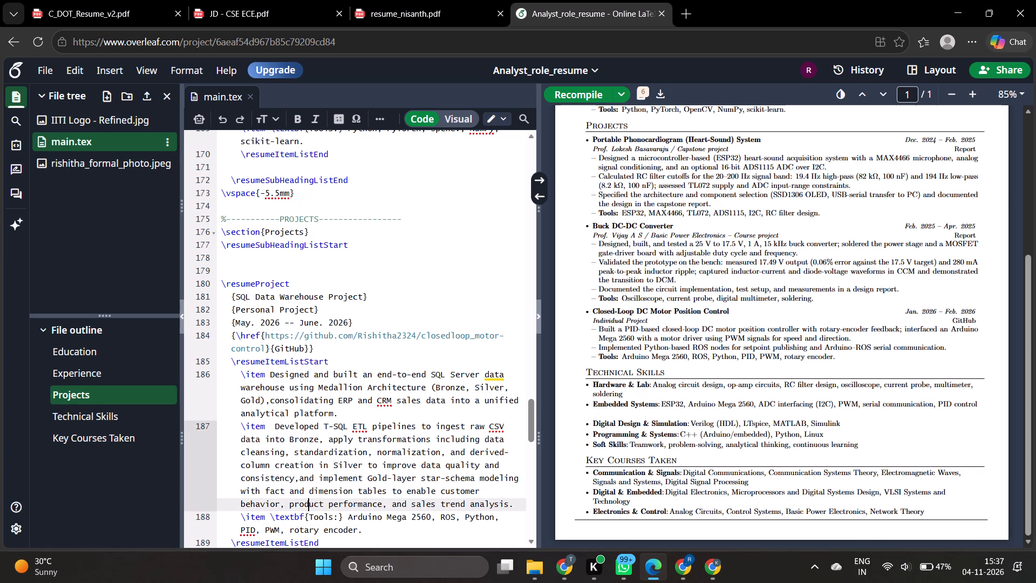
Delete the Tools item and its leftover blank line from the SQL Data Warehouse Project entry.
scroll(220, 521, down, 1)
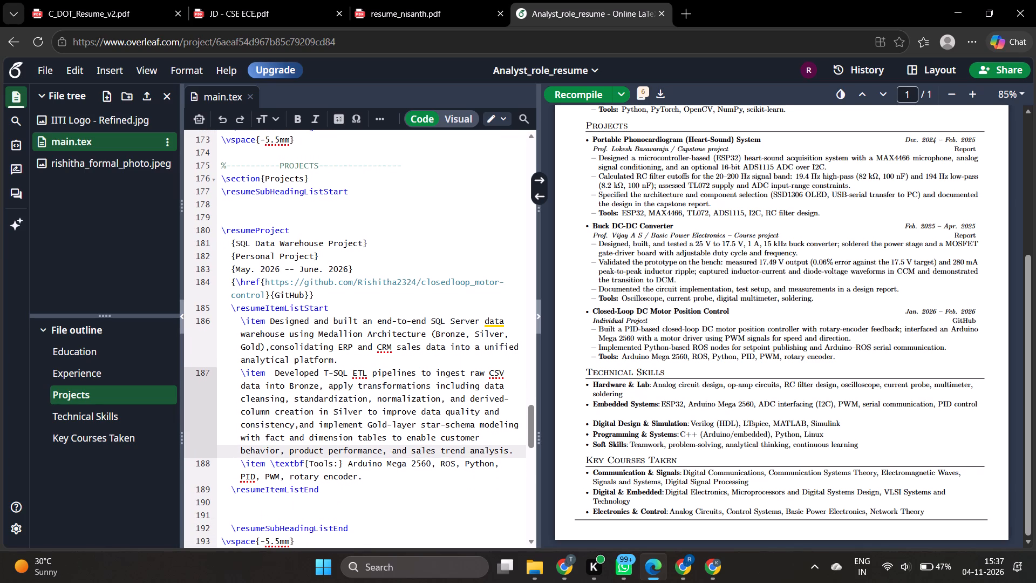
drag(365, 478, 245, 465)
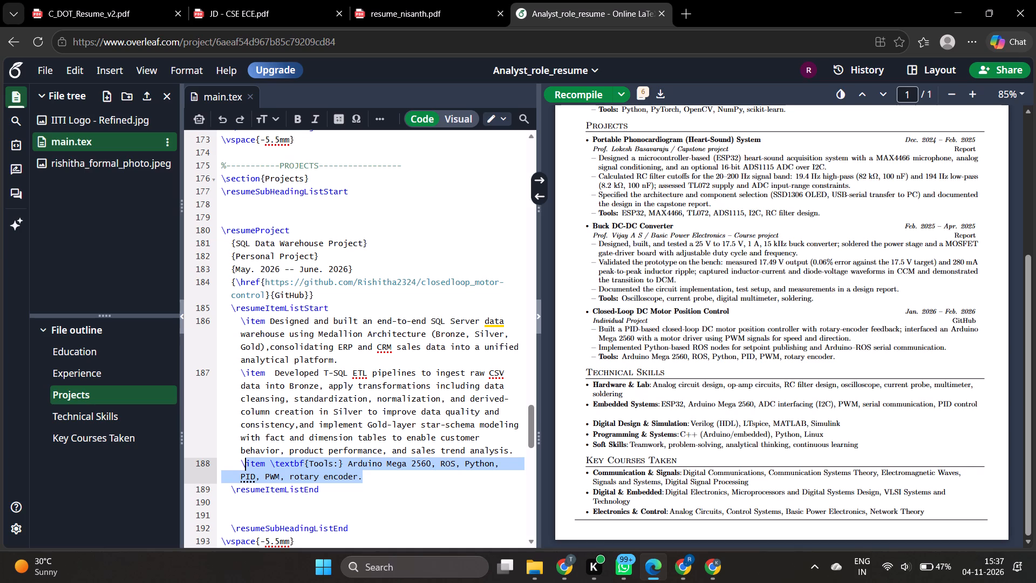
drag(245, 465, 242, 465)
key(BackSpace)
key(BackSpace)
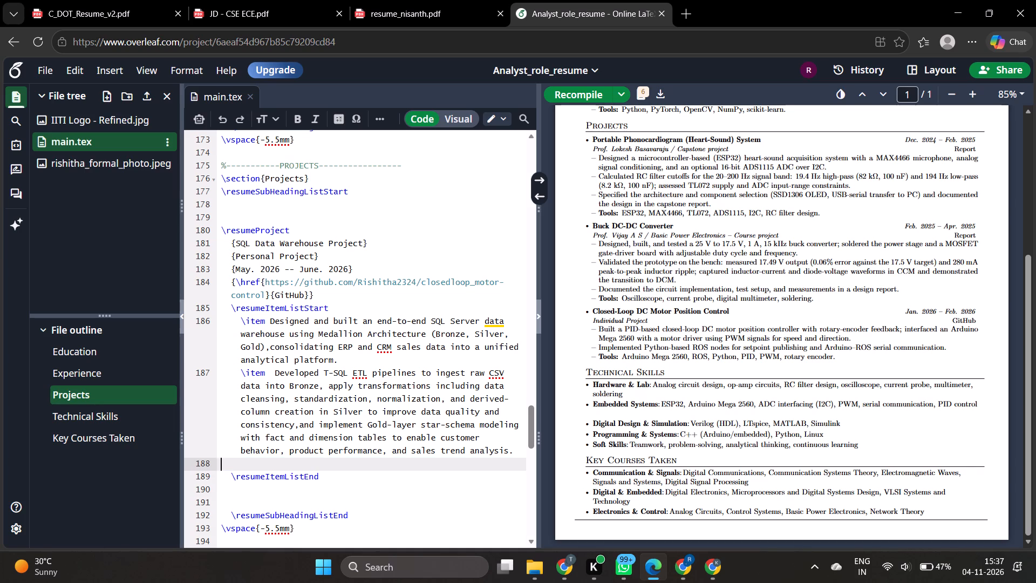
key(BackSpace)
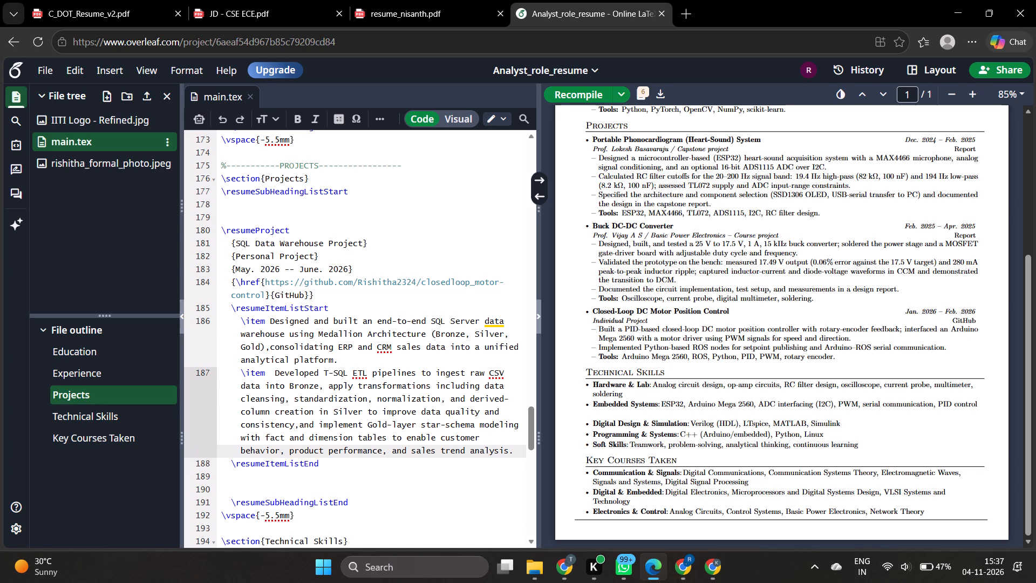
Compare the reference resume PDF's project list with the Overleaf source to check which project entry follows SQL Data Warehouse Project.
click(401, 0)
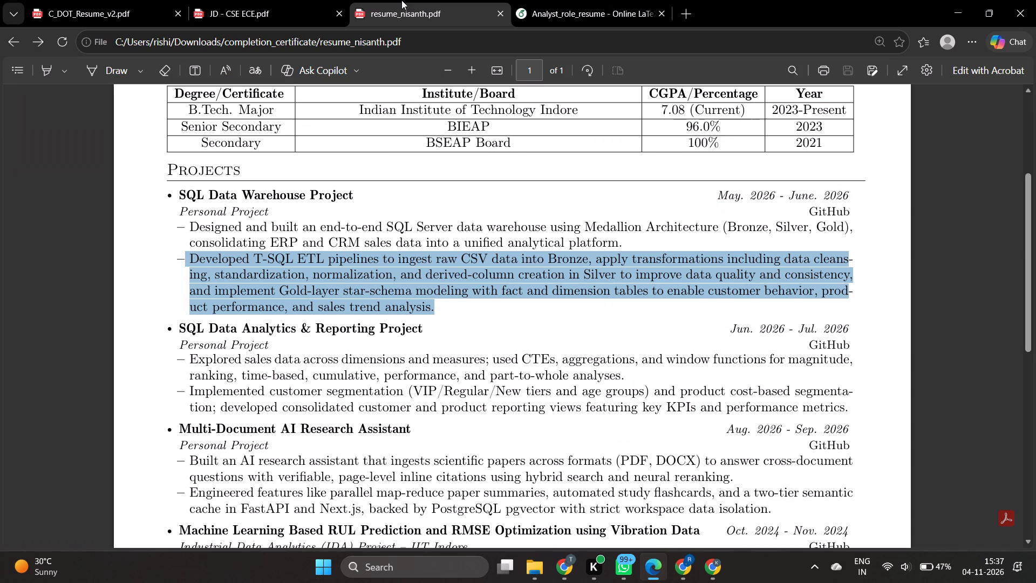
scroll(380, 207, down, 1)
click(380, 207)
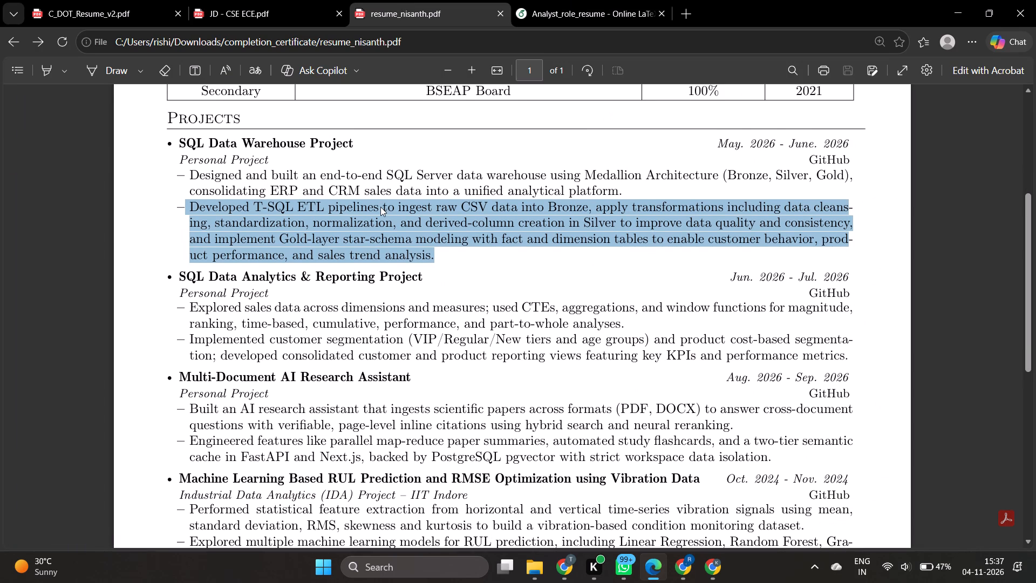
click(574, 0)
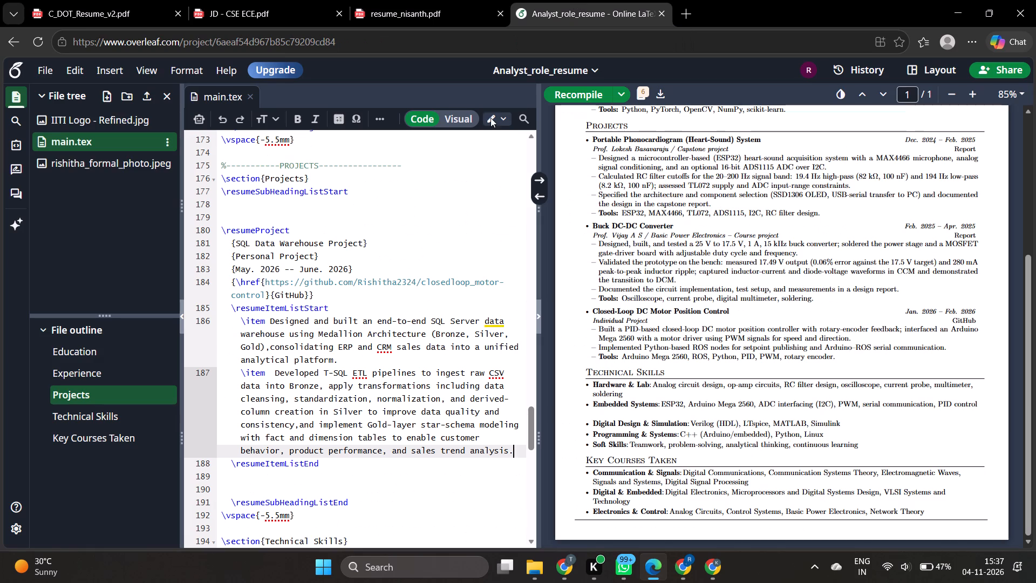
scroll(385, 334, down, 2)
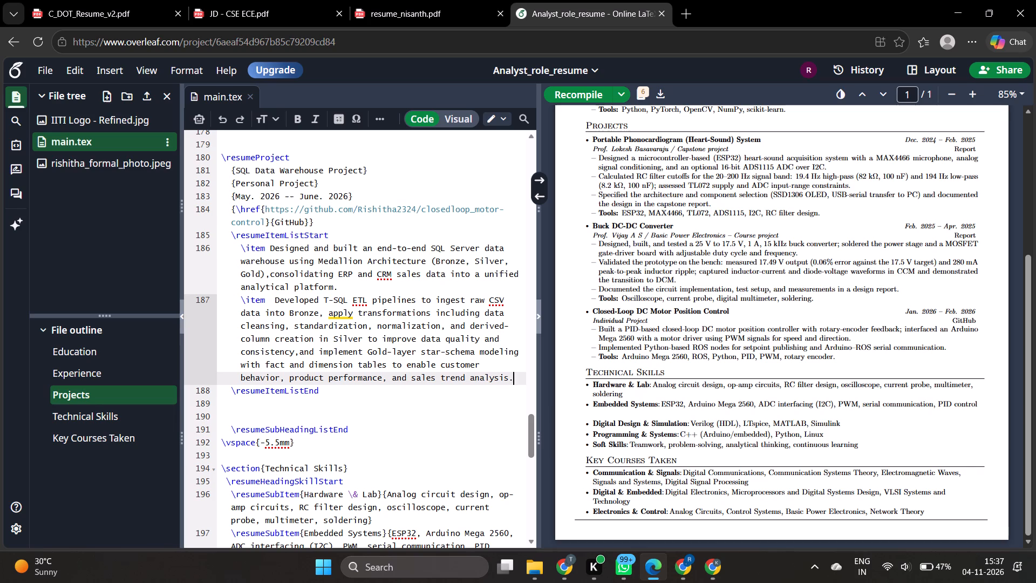
click(426, 0)
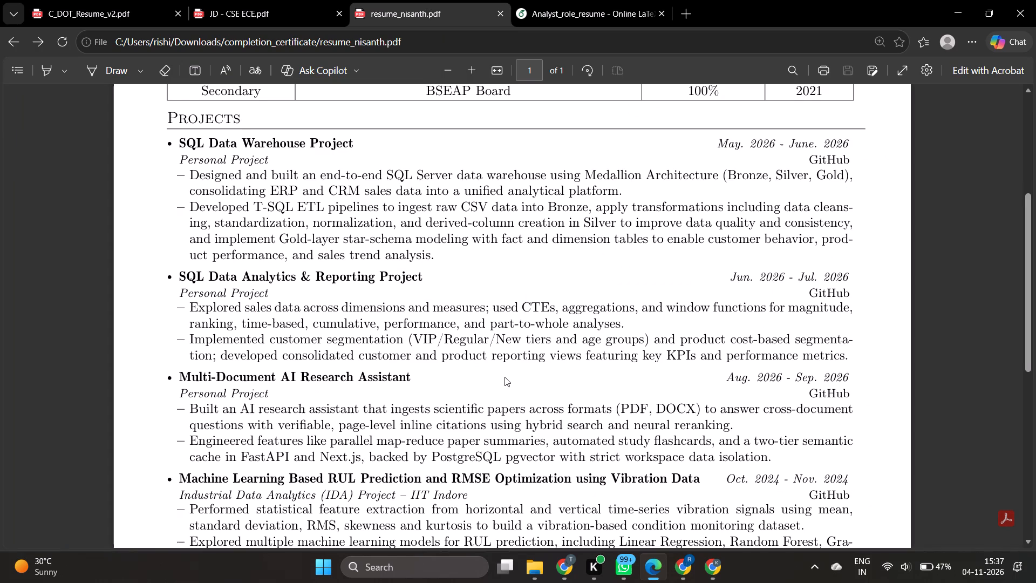
click(665, 0)
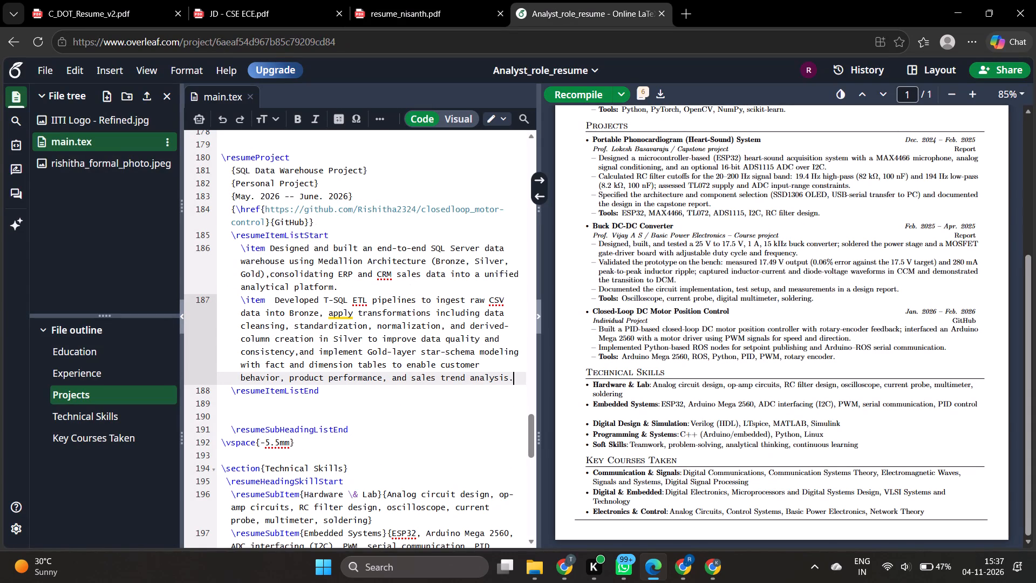
Duplicate the whole SQL Data Warehouse Project block, from \resumeProject to \resumeItemListEnd, below the original and before \resumeSubHeadingListEnd.
click(324, 392)
click(298, 413)
drag(220, 158, 235, 201)
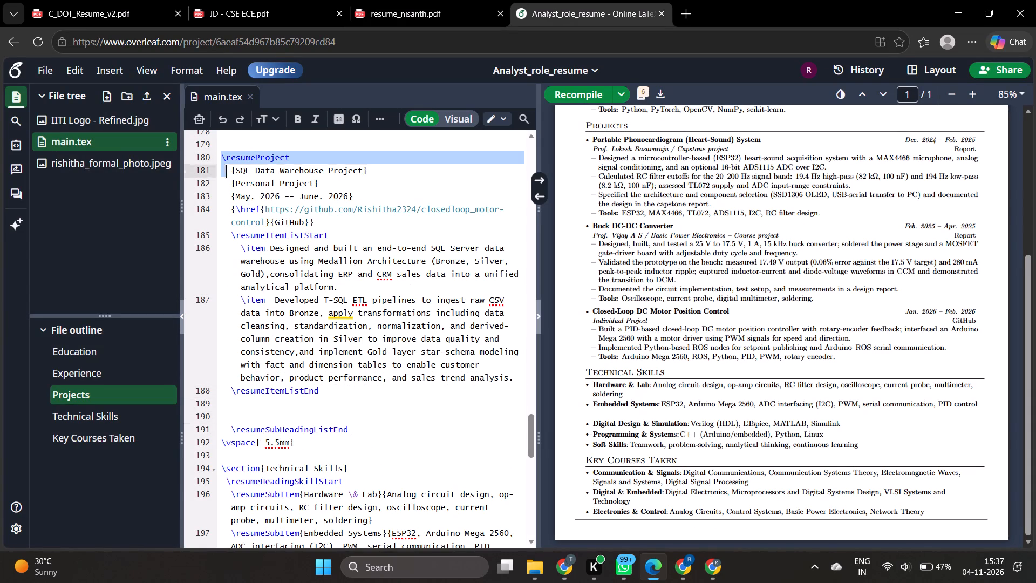
drag(235, 201, 330, 389)
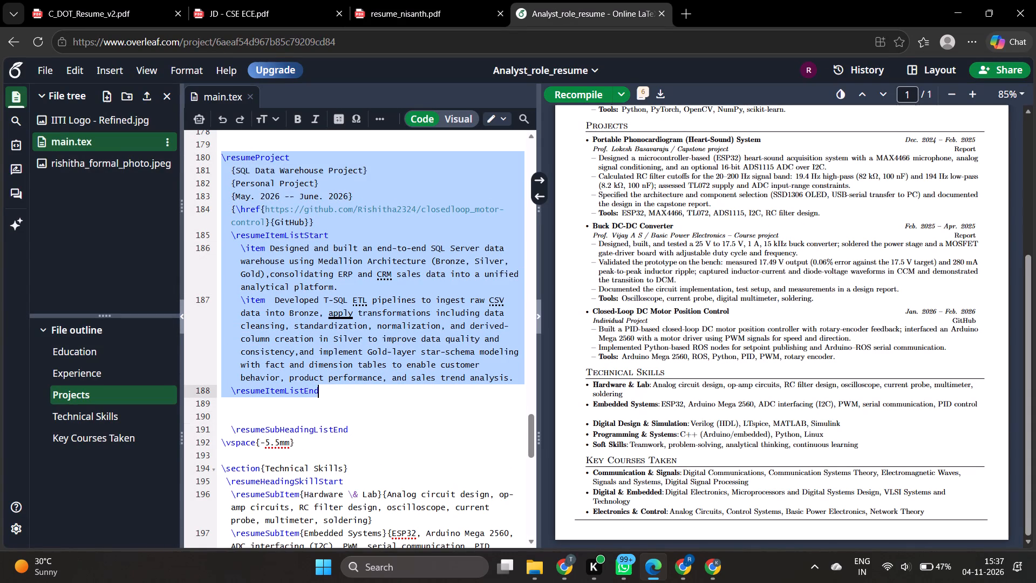
key(ctrl+c)
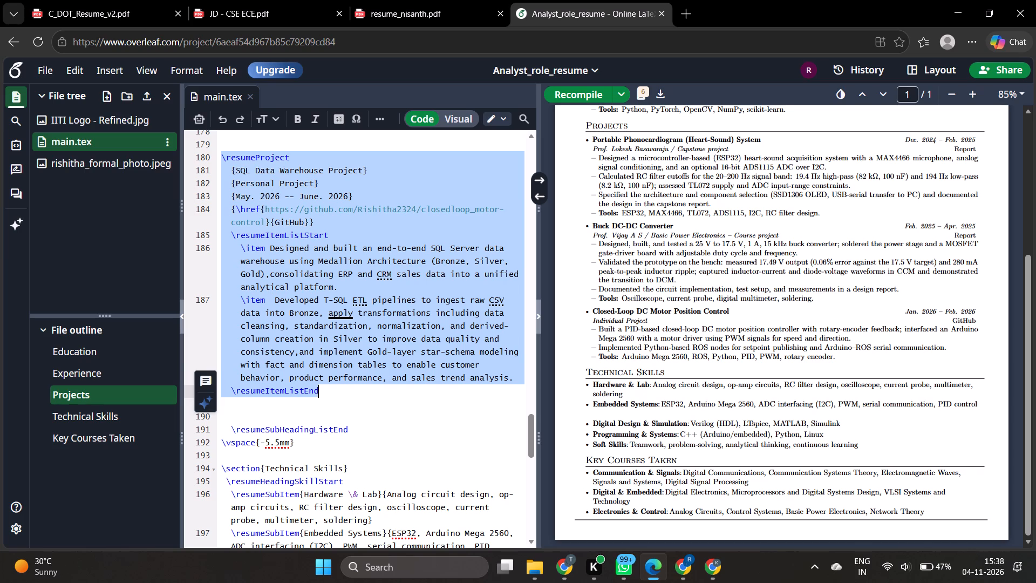
click(322, 415)
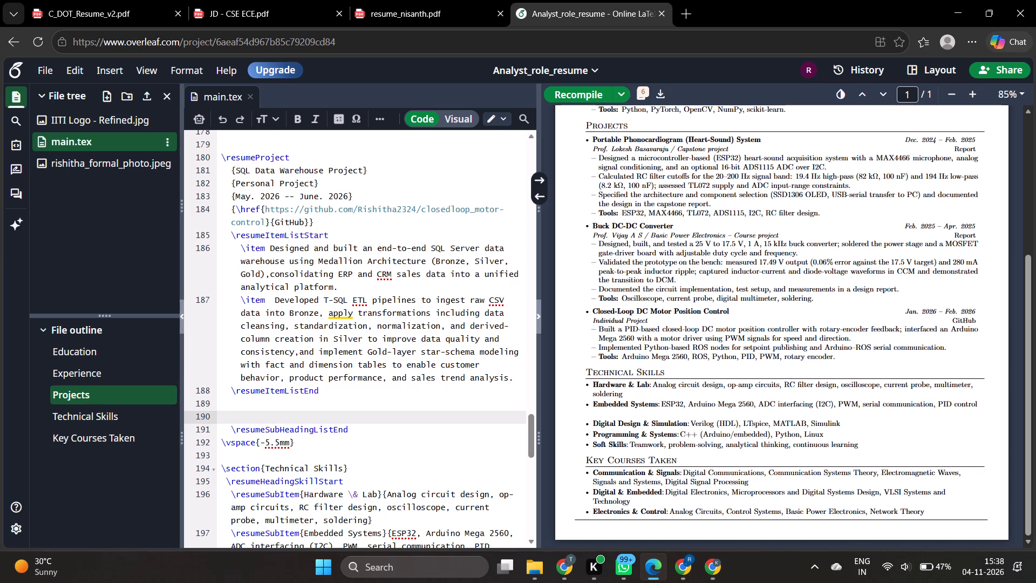
key(ctrl+v)
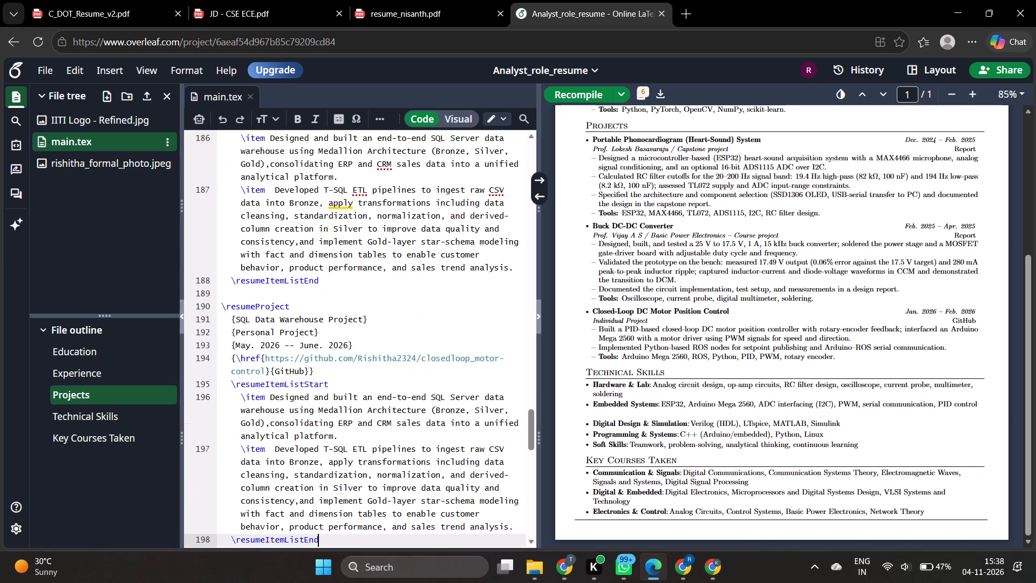
Replace the duplicated entry's title with "SQL Data Analytics & Reporting Project", copied from the reference resume PDF.
click(430, 0)
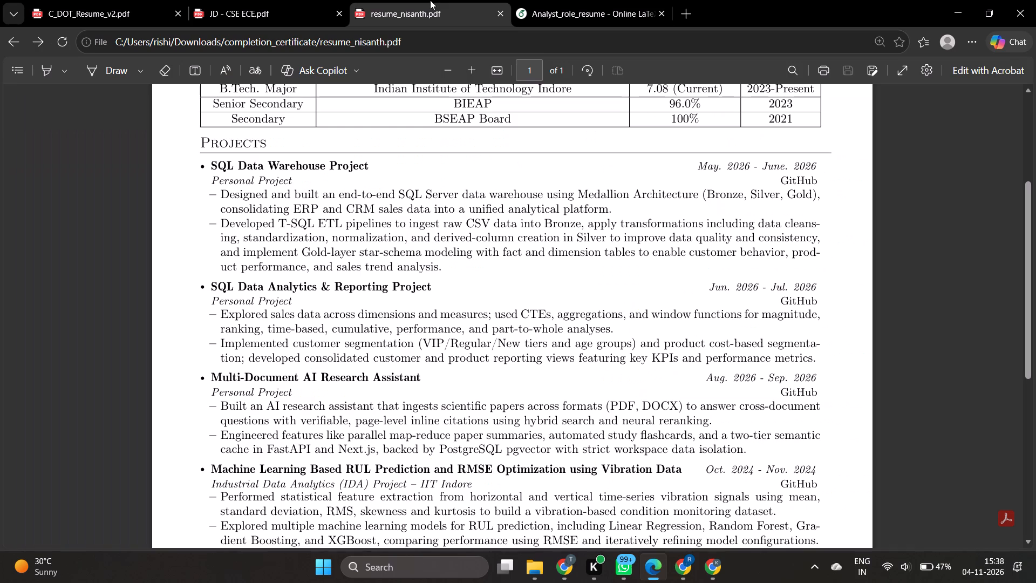
drag(432, 289, 400, 289)
drag(400, 289, 218, 286)
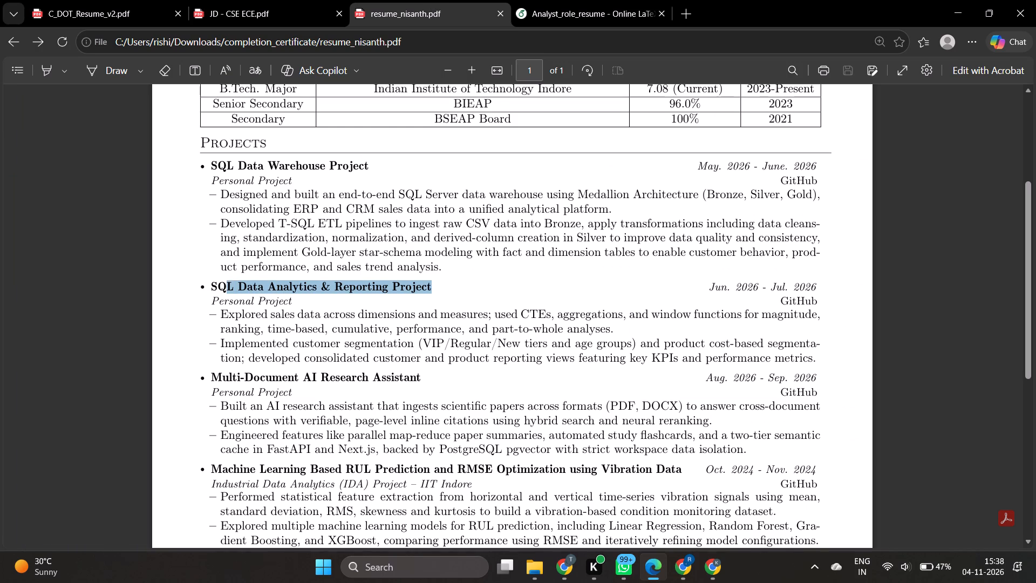
drag(218, 286, 208, 288)
key(ctrl+c)
click(568, 0)
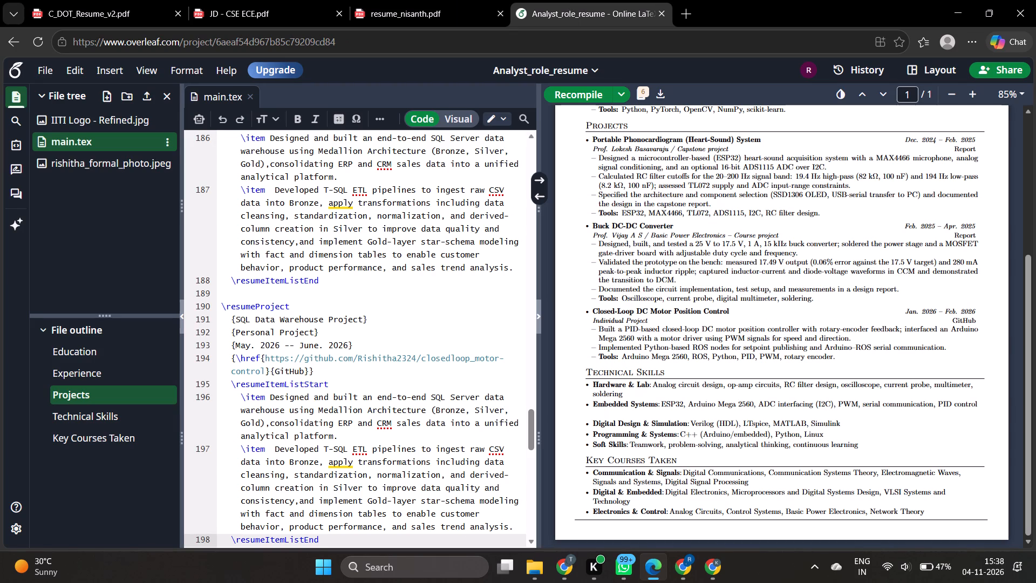
drag(363, 321, 240, 322)
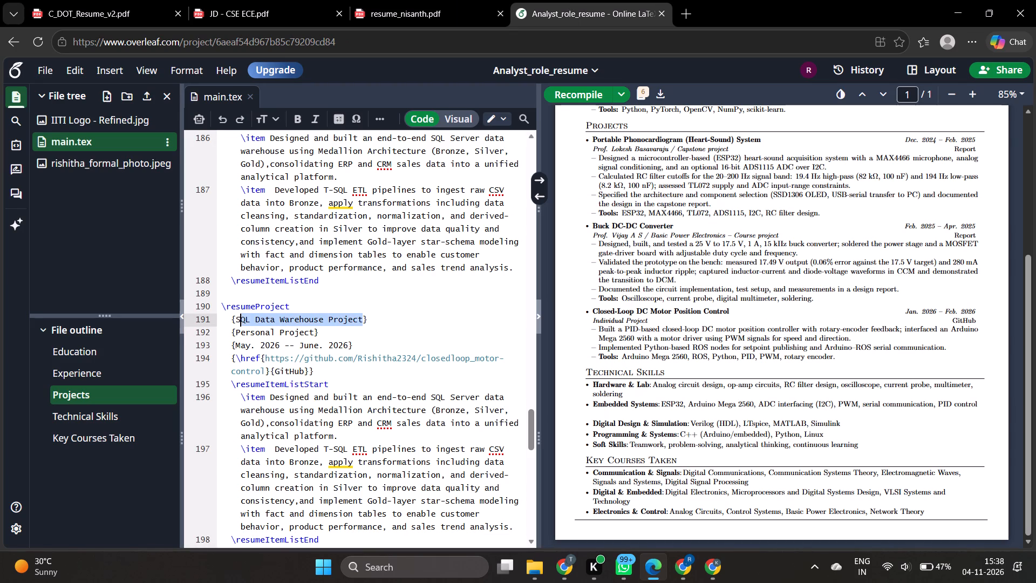
drag(240, 322, 236, 322)
key(ctrl+v)
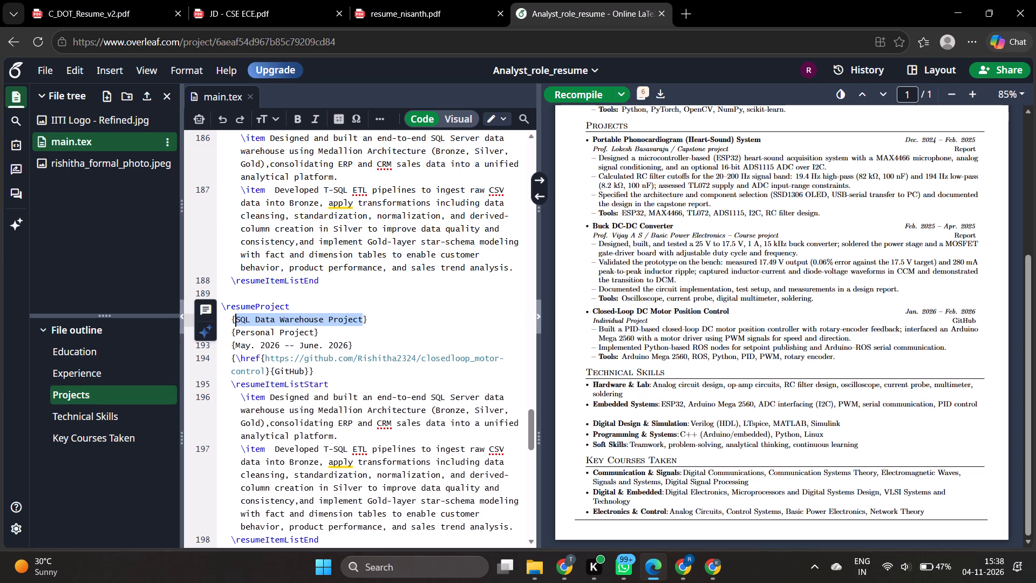
Replace the first bullet of the SQL Data Analytics & Reporting Project entry with the reference PDF's "Explored sales data across dimensions and measures" bullet.
click(470, 0)
scroll(388, 344, down, 1)
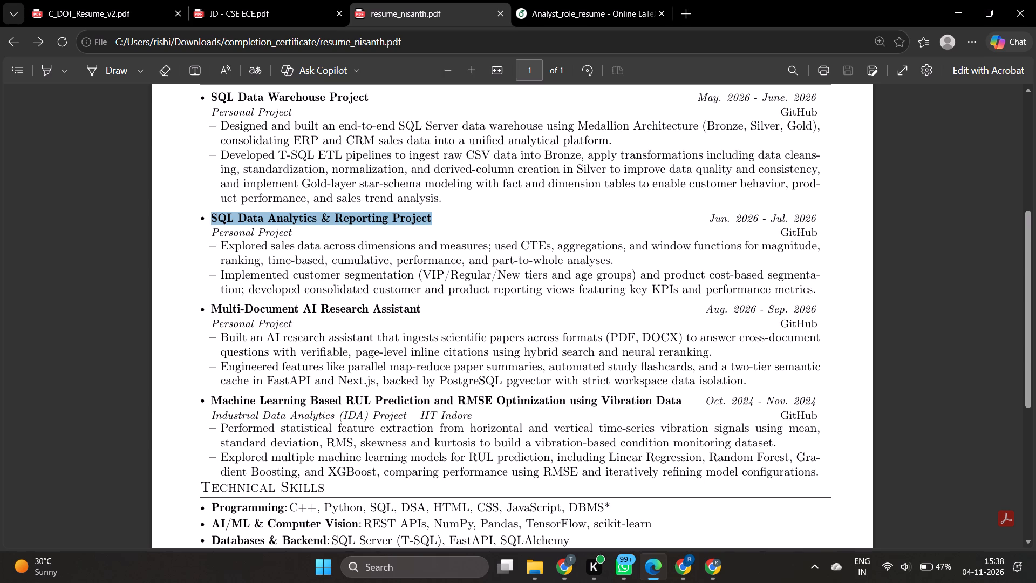
click(586, 0)
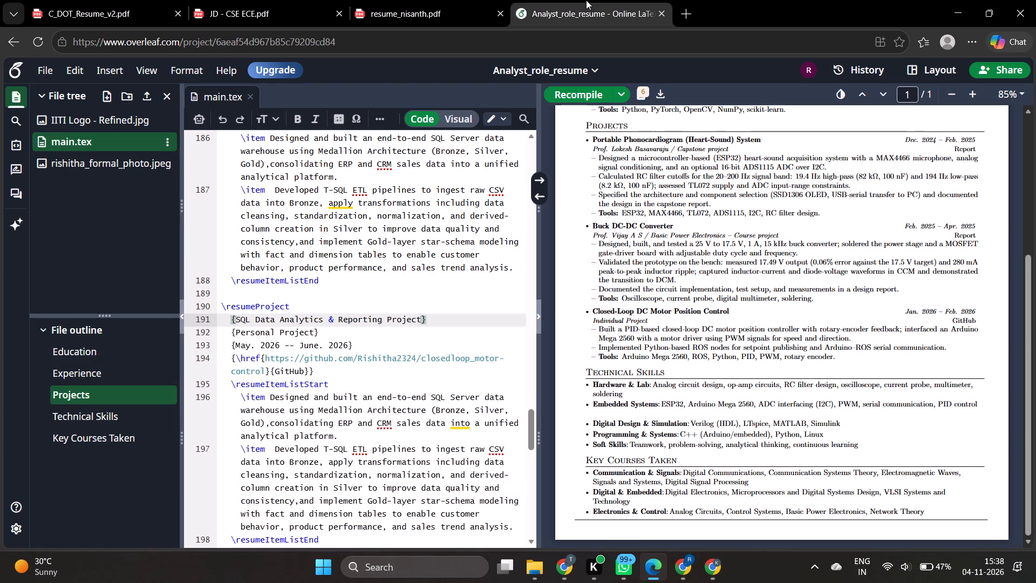
click(458, 0)
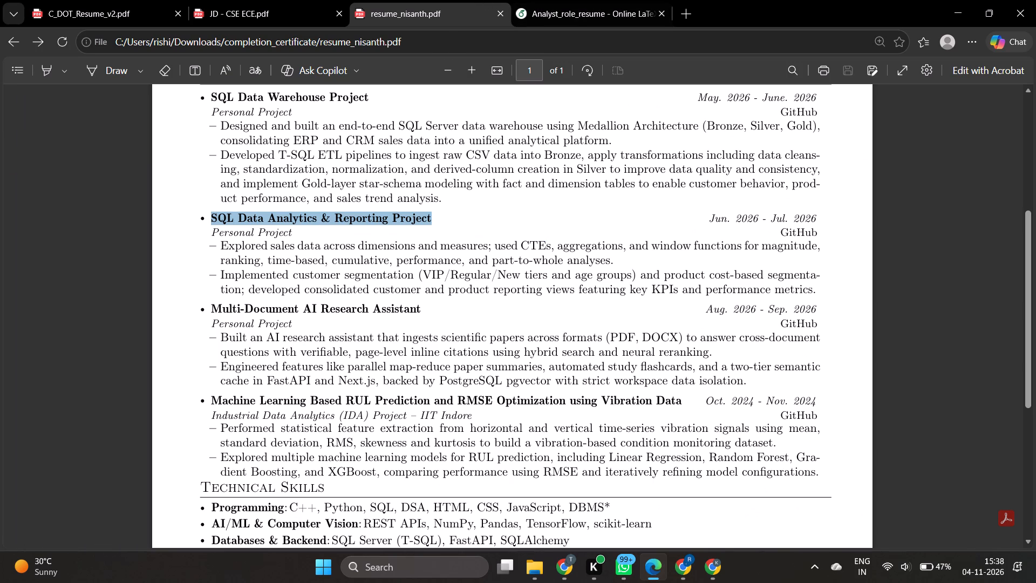
drag(613, 263, 376, 250)
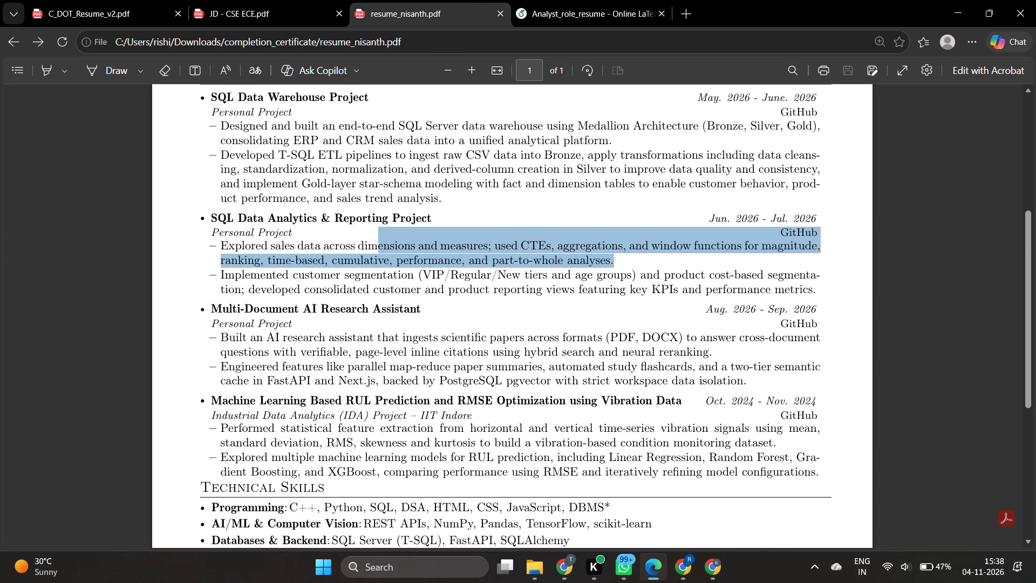
drag(376, 250, 185, 250)
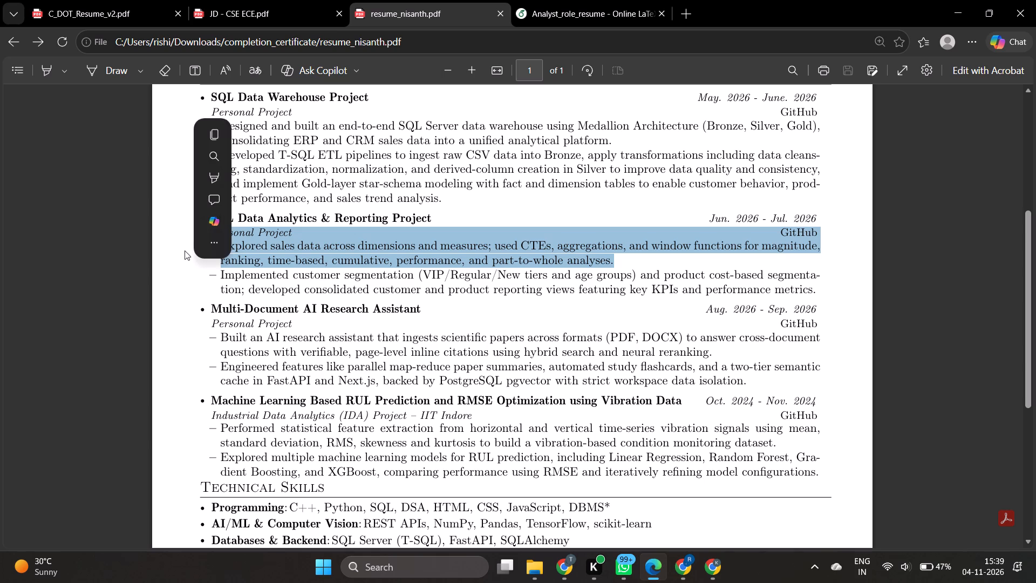
key(ctrl+c)
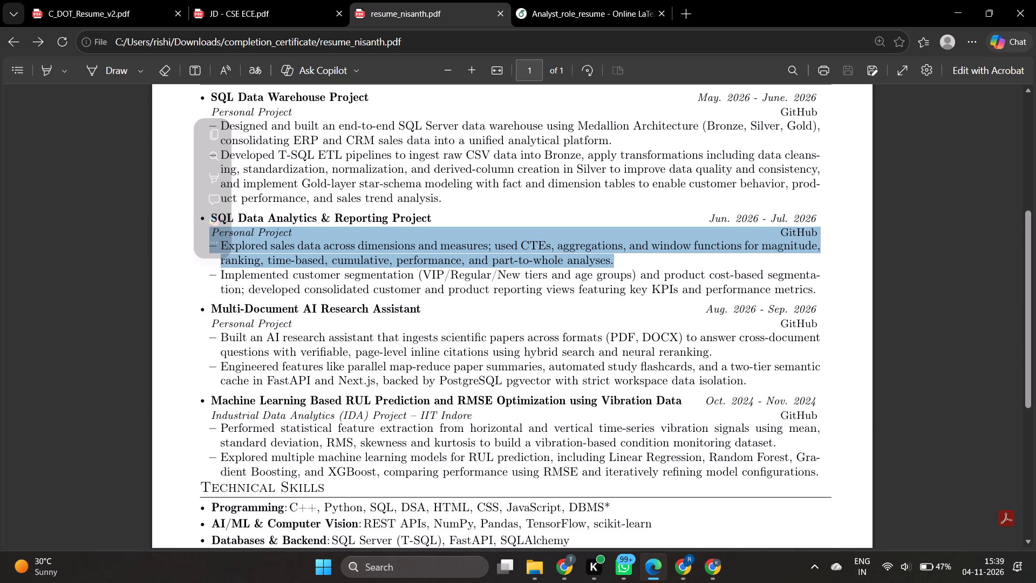
click(577, 0)
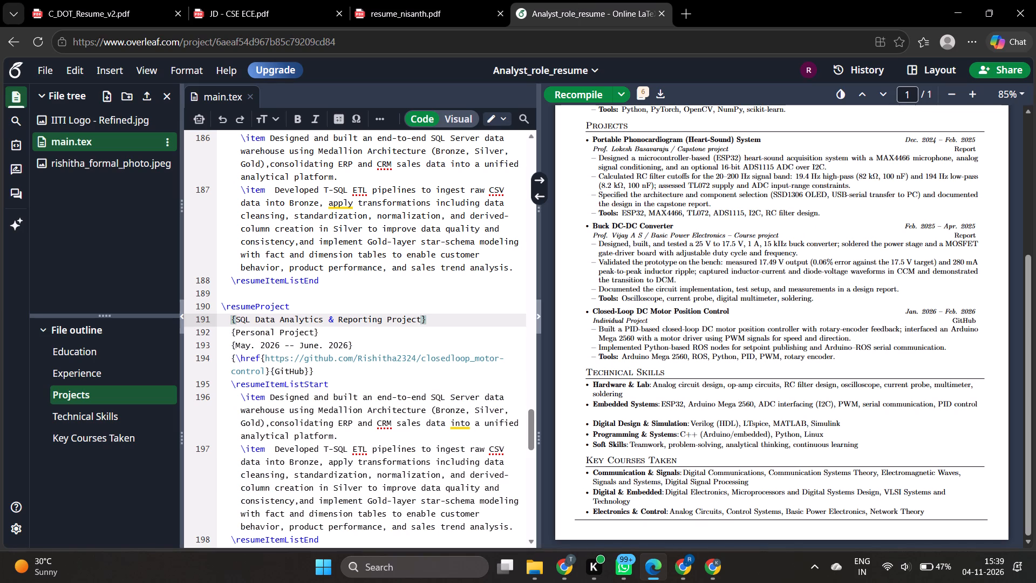
scroll(322, 346, down, 1)
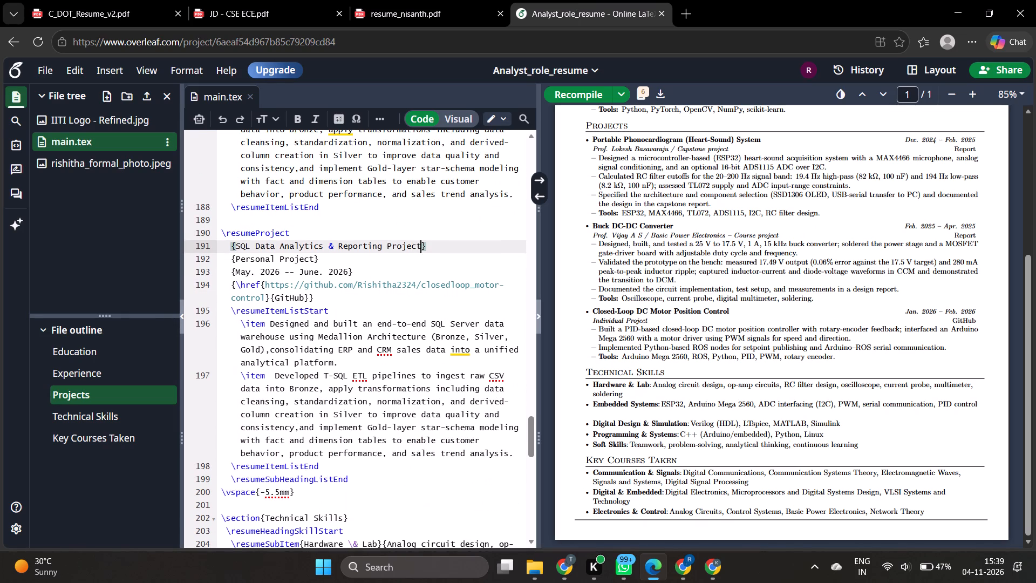
drag(337, 363, 284, 343)
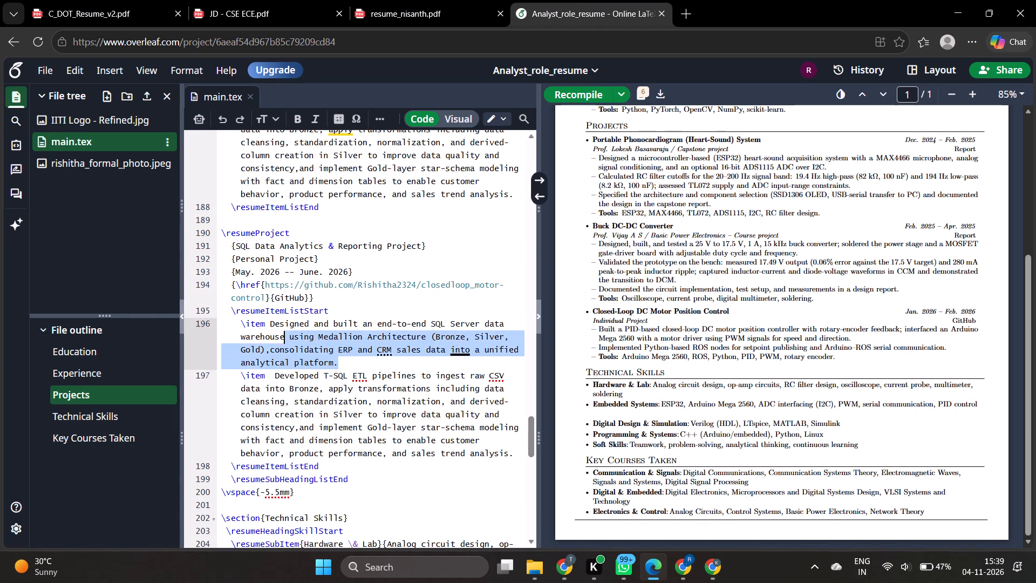
drag(284, 343, 270, 329)
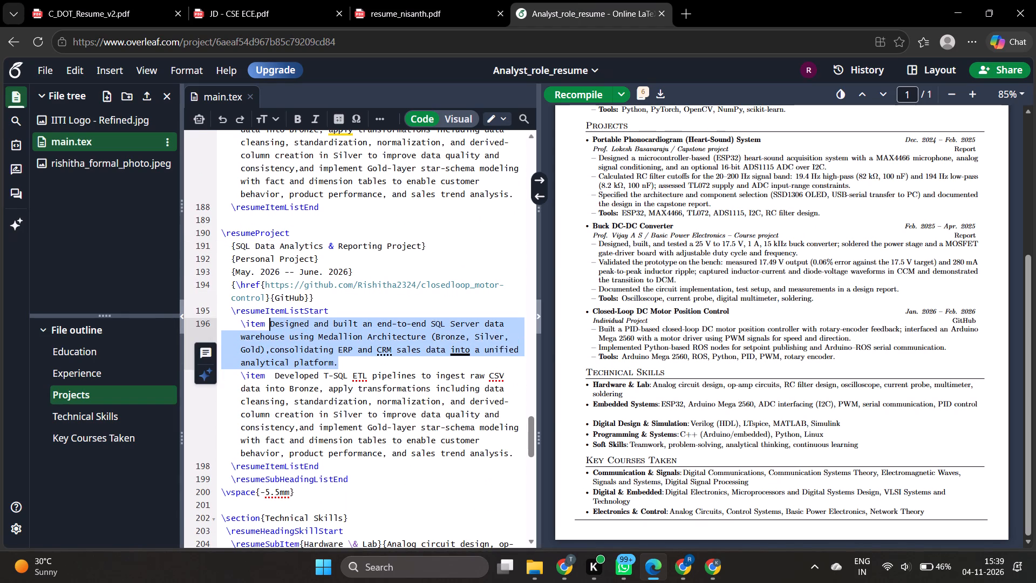
key(ctrl+v)
Replace that entry's second bullet with the reference PDF's "Implemented customer segmentation (VIP/Regular/New tiers and age groups)" bullet.
scroll(270, 329, up, 1)
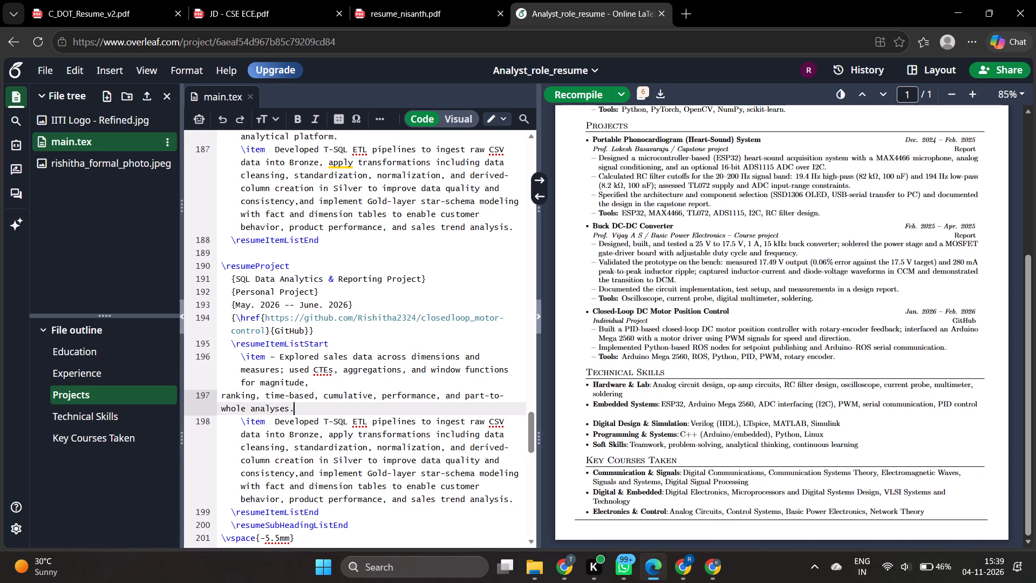
click(430, 0)
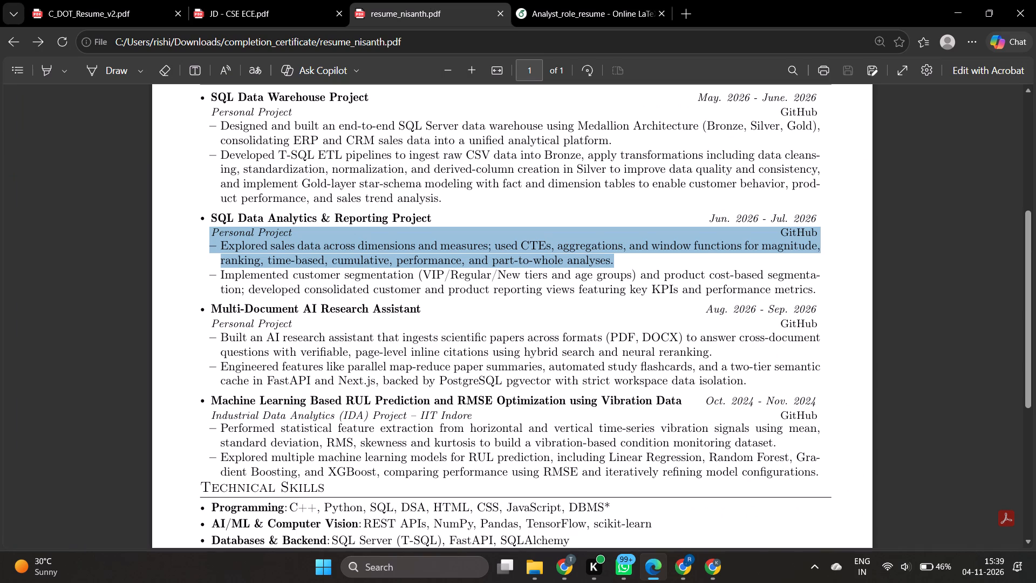
drag(820, 290, 416, 279)
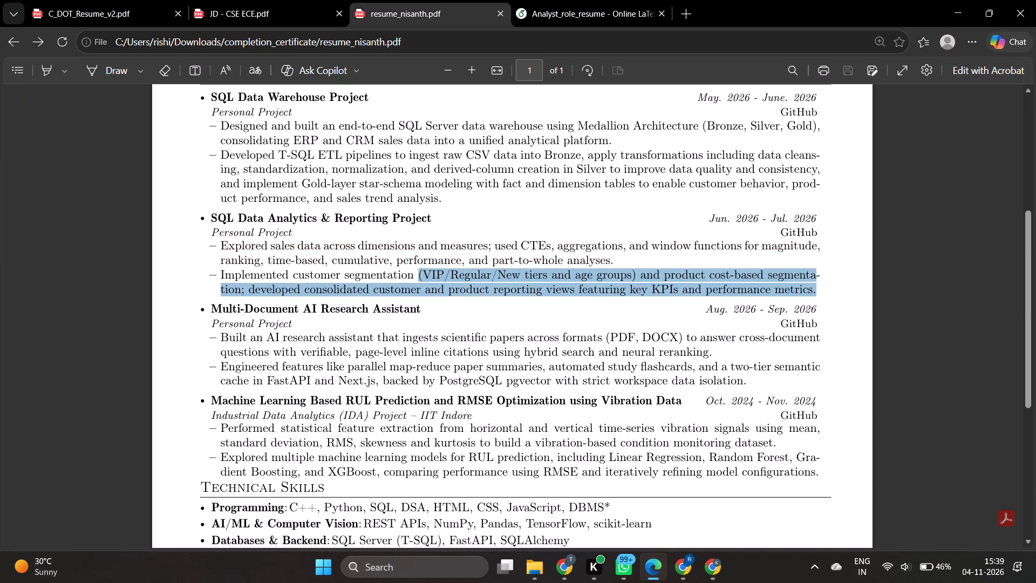
drag(416, 279, 243, 278)
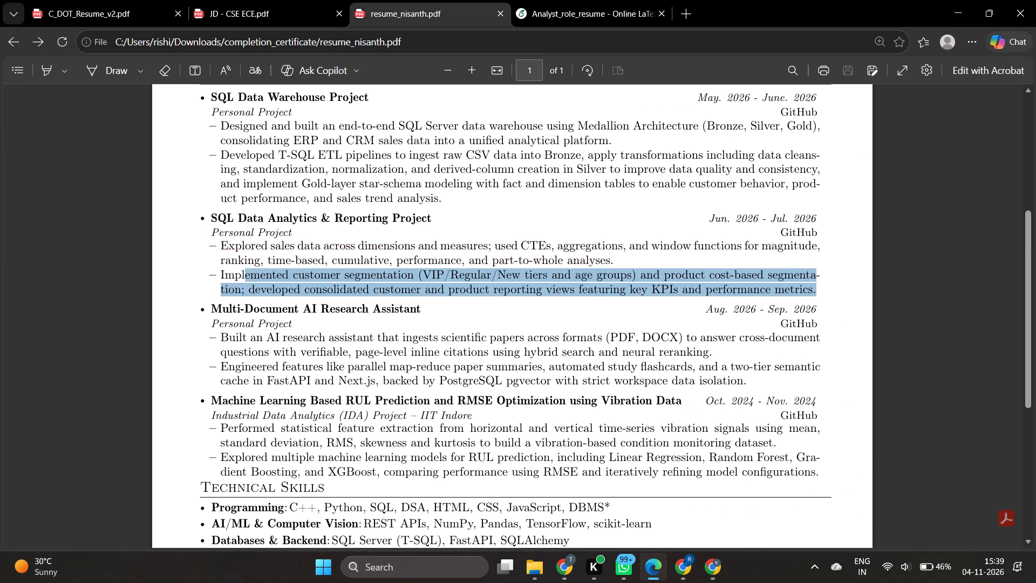
drag(243, 278, 220, 275)
key(ctrl+c)
key(ctrl+c)
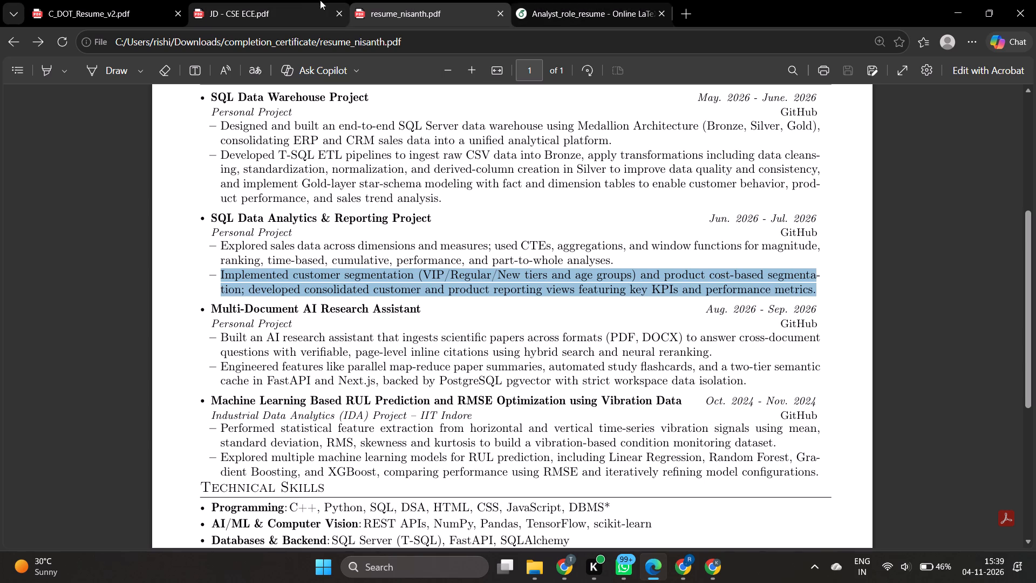
click(544, 0)
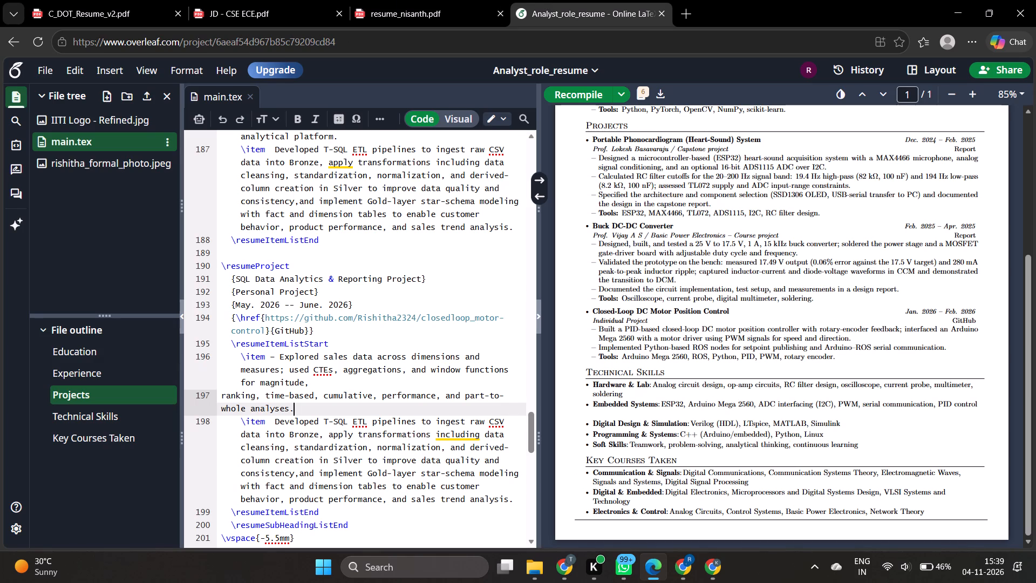
drag(515, 504, 313, 462)
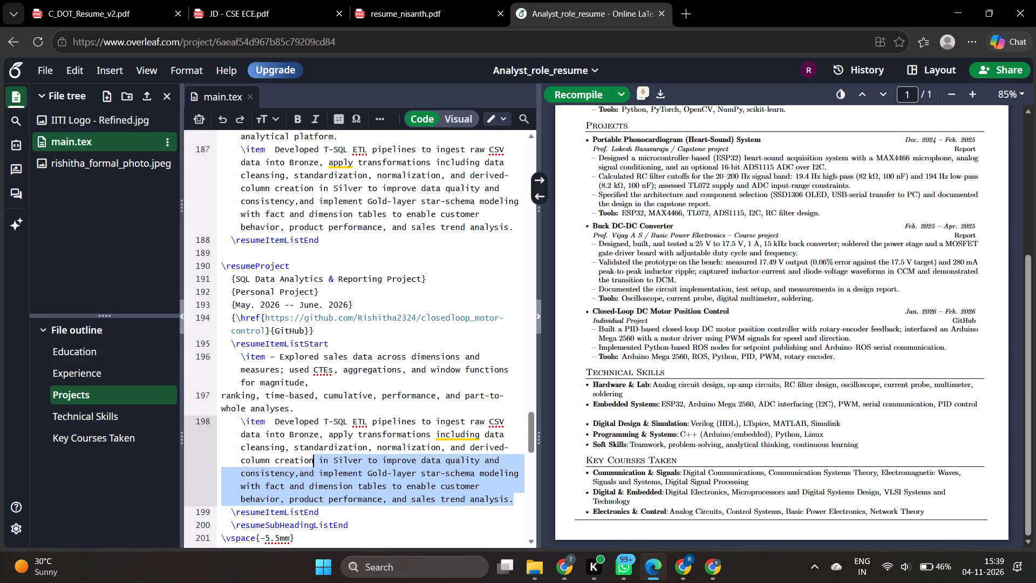
drag(313, 462, 275, 427)
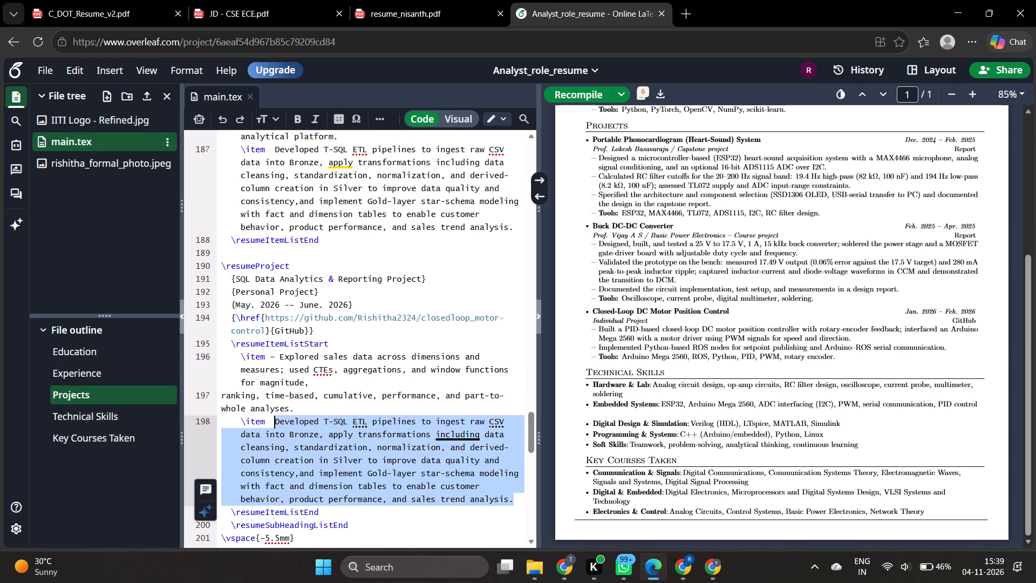
key(ctrl+v)
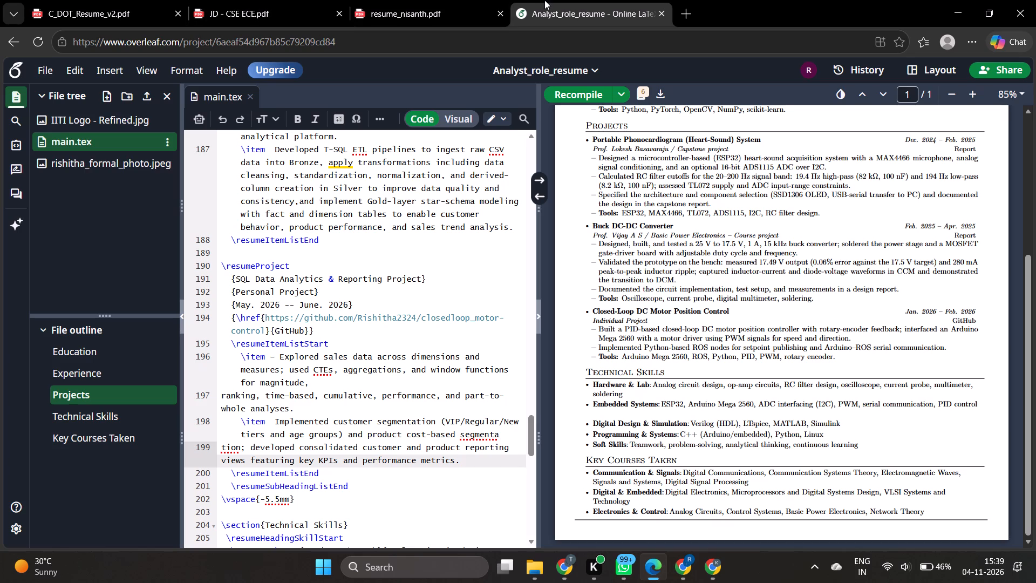
Remove the line breaks inside both pasted bullets, joining "magnitude," with "ranking" and "segmenta" with "tion".
click(458, 0)
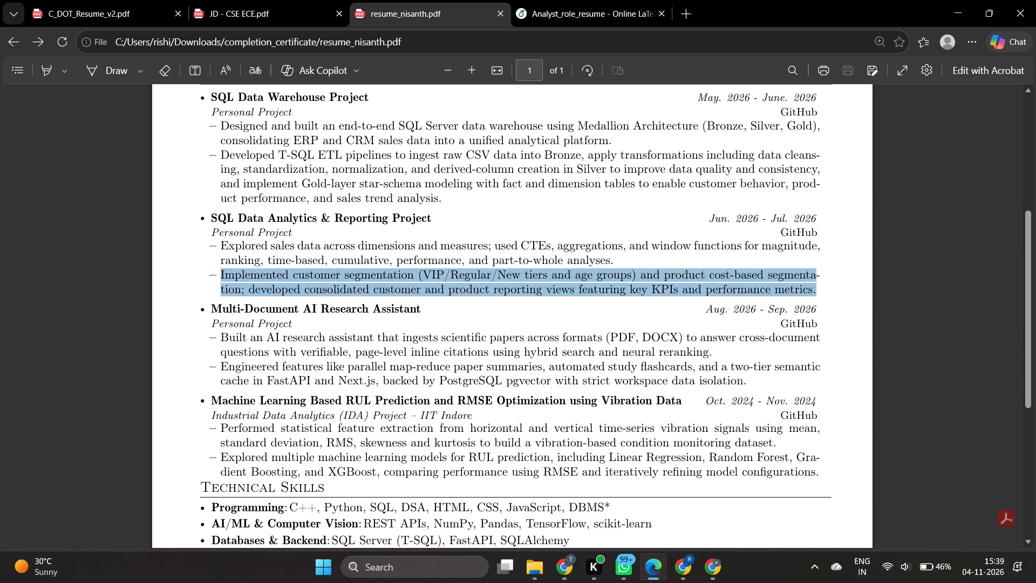
click(584, 0)
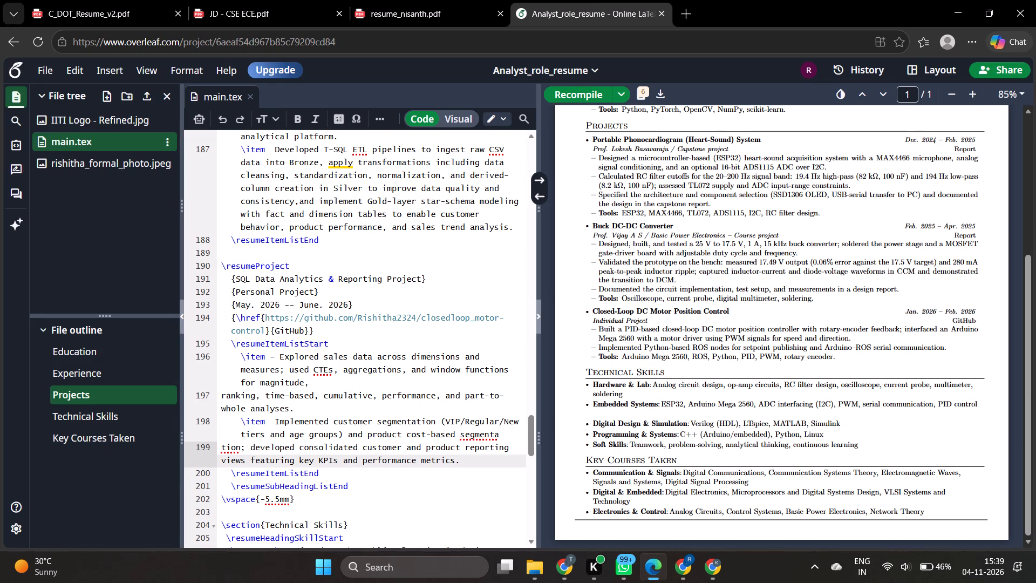
click(219, 396)
key(space)
key(BackSpace)
key(BackSpace)
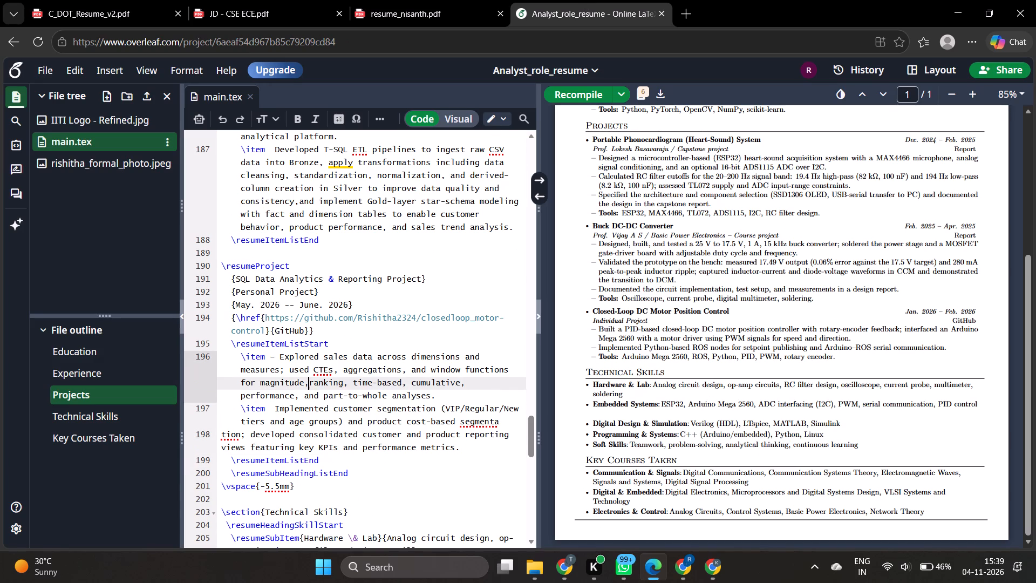
click(220, 437)
key(BackSpace)
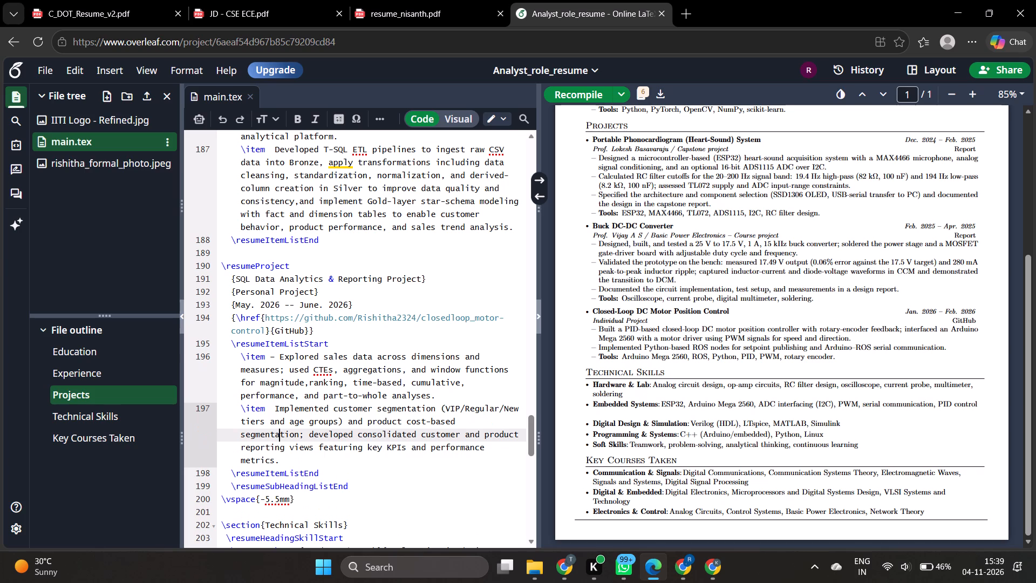
Add an empty line between the SQL Data Analytics & Reporting entry's \resumeItemListEnd and \resumeSubHeadingListEnd for the reference PDF's next project.
click(336, 467)
click(336, 478)
key(Return)
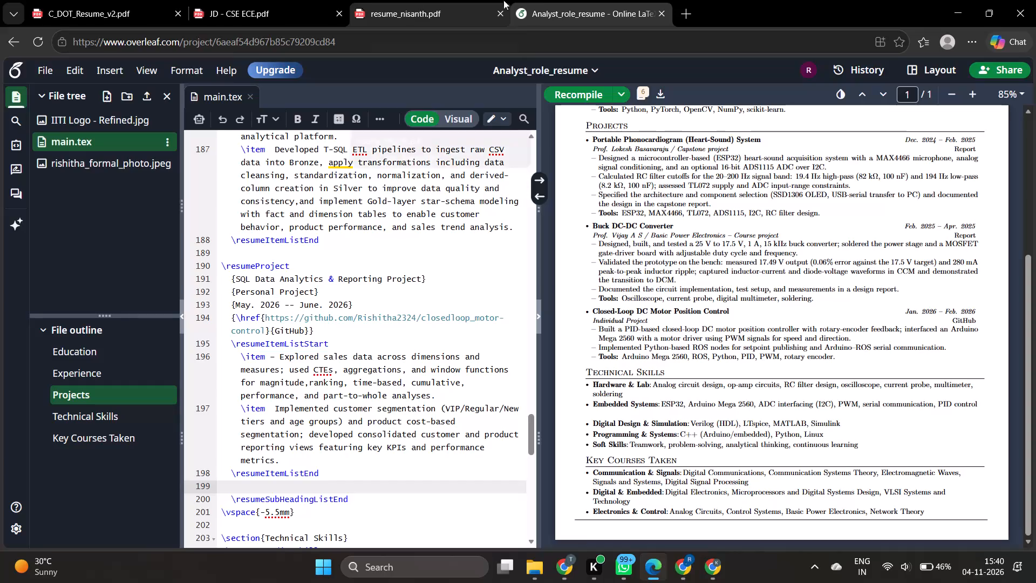
click(423, 0)
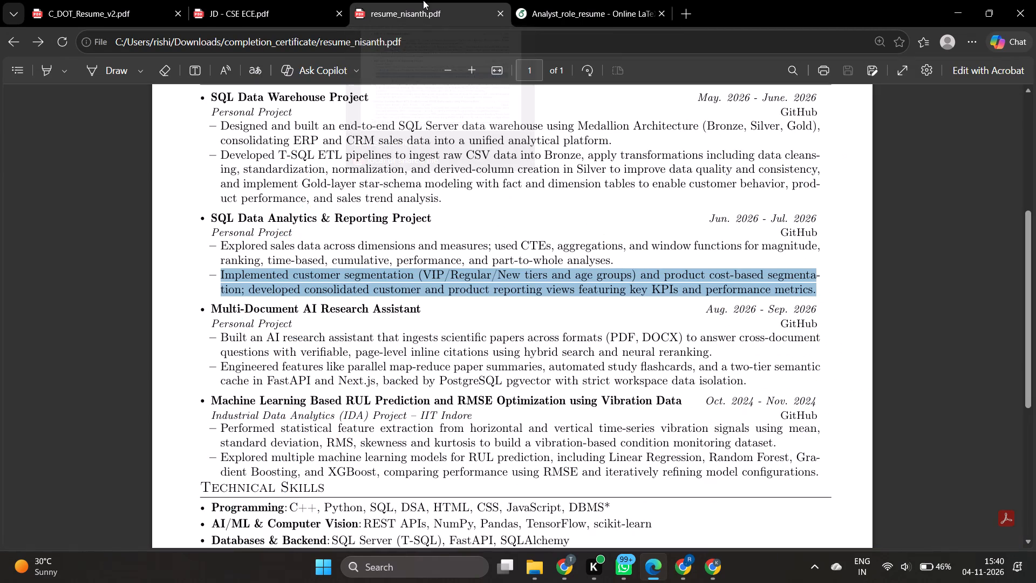
click(544, 0)
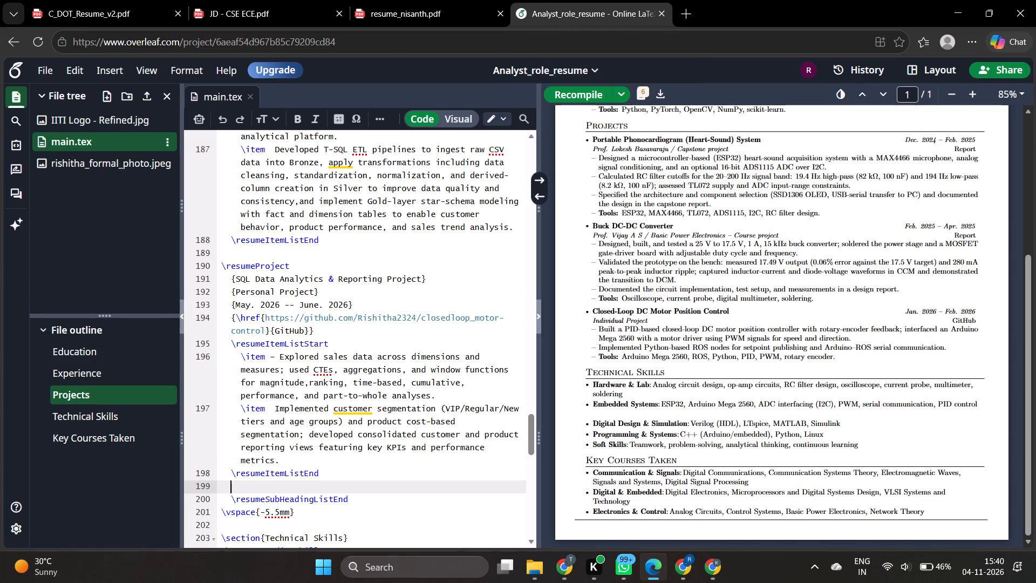
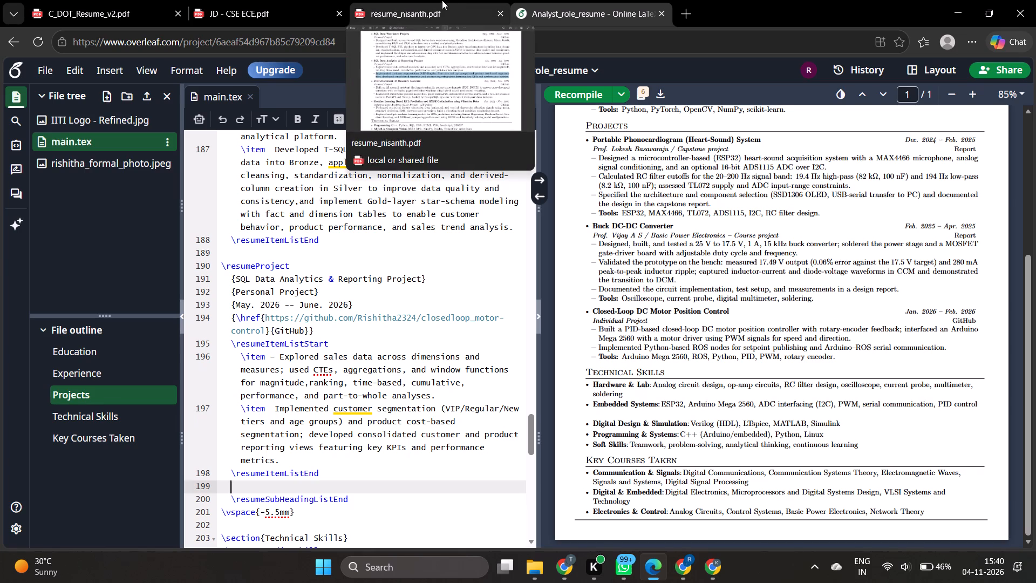
Copy the full Multi-Document AI Research Assistant entry, heading through both bullets, from resume_nisanth.pdf and return to the Overleaf resume source.
scroll(636, 306, down, 1)
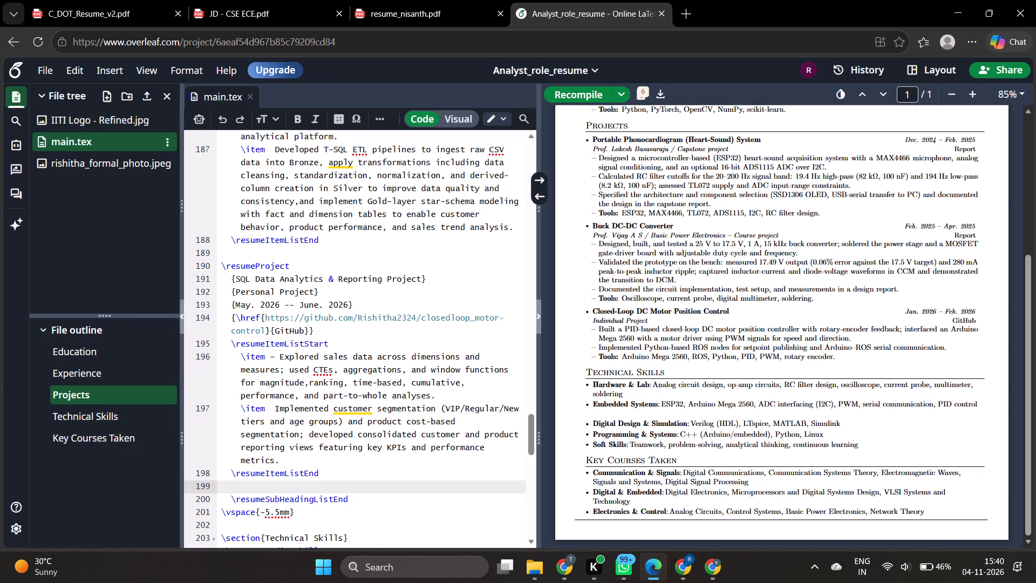
scroll(636, 306, down, 1)
click(459, 0)
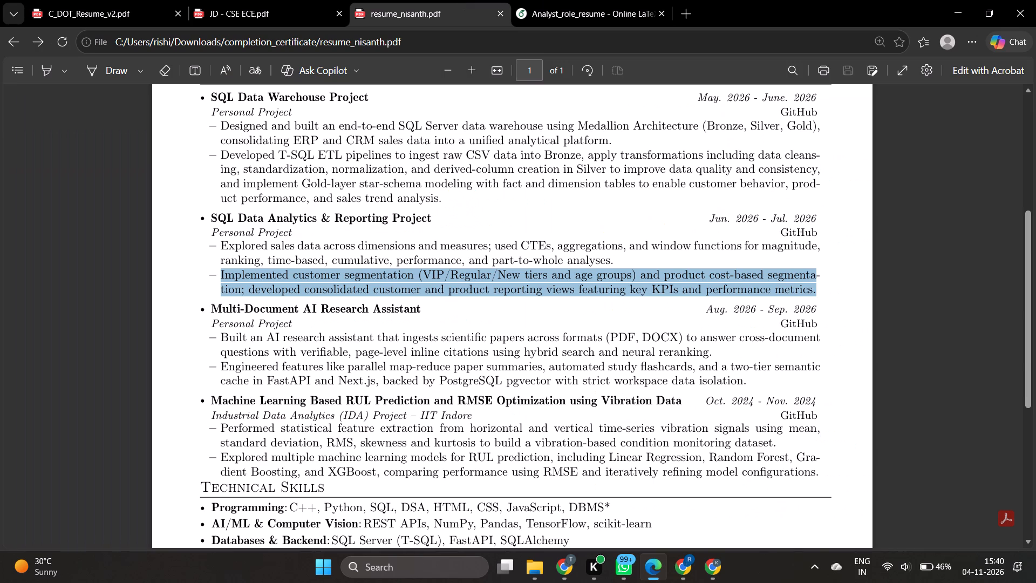
drag(211, 308, 377, 357)
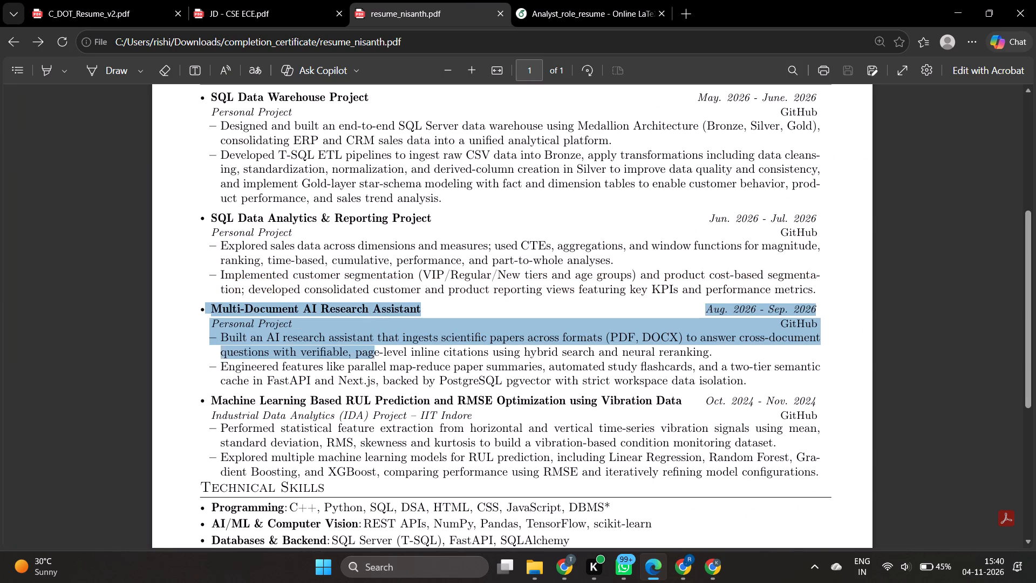
drag(377, 357, 626, 385)
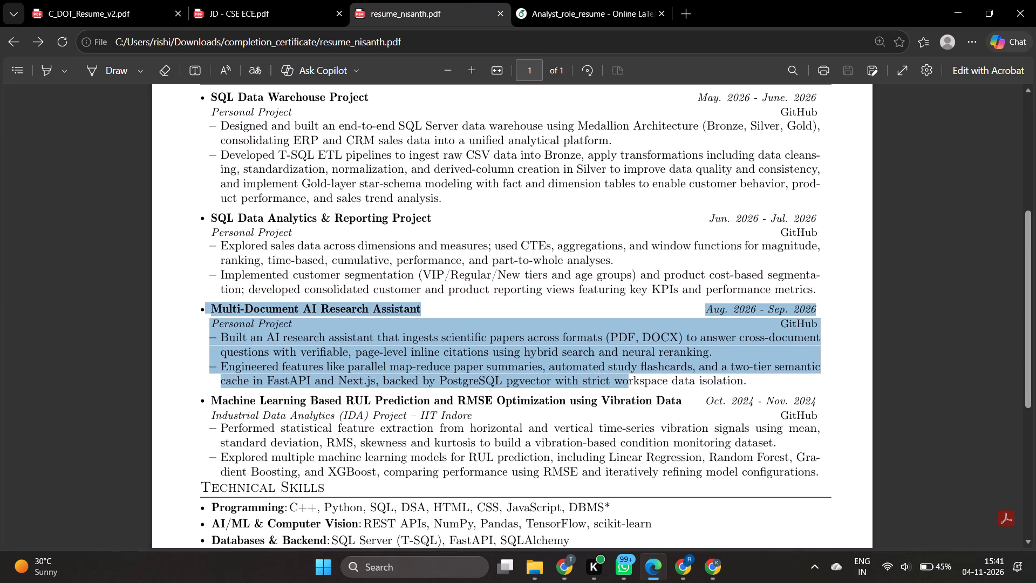
drag(626, 385, 748, 381)
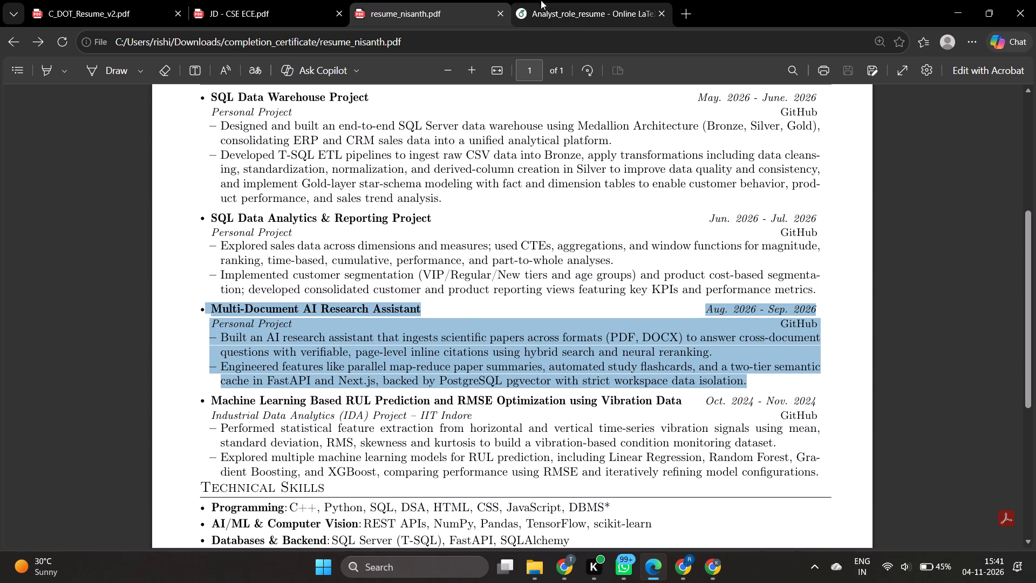
click(568, 0)
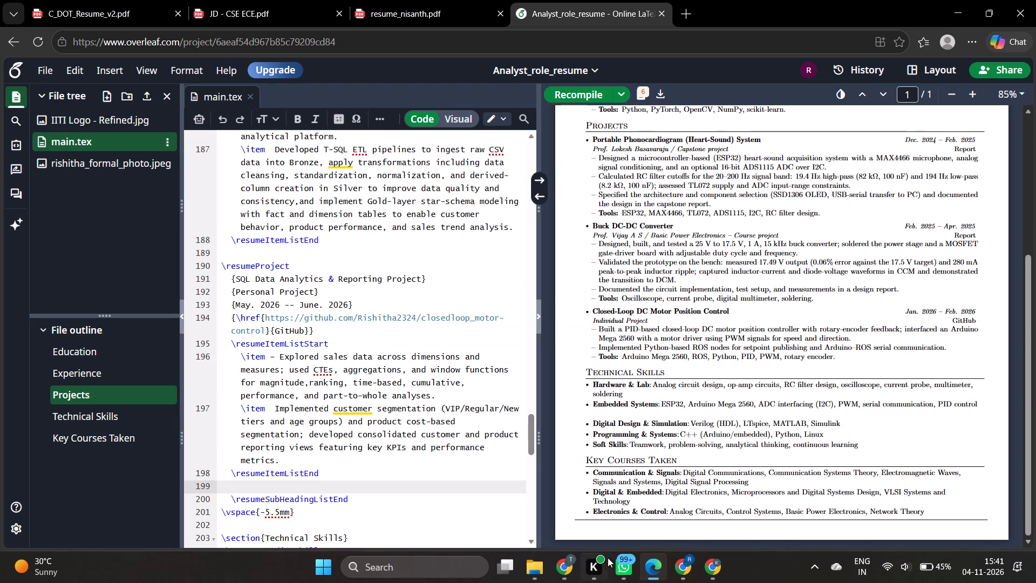
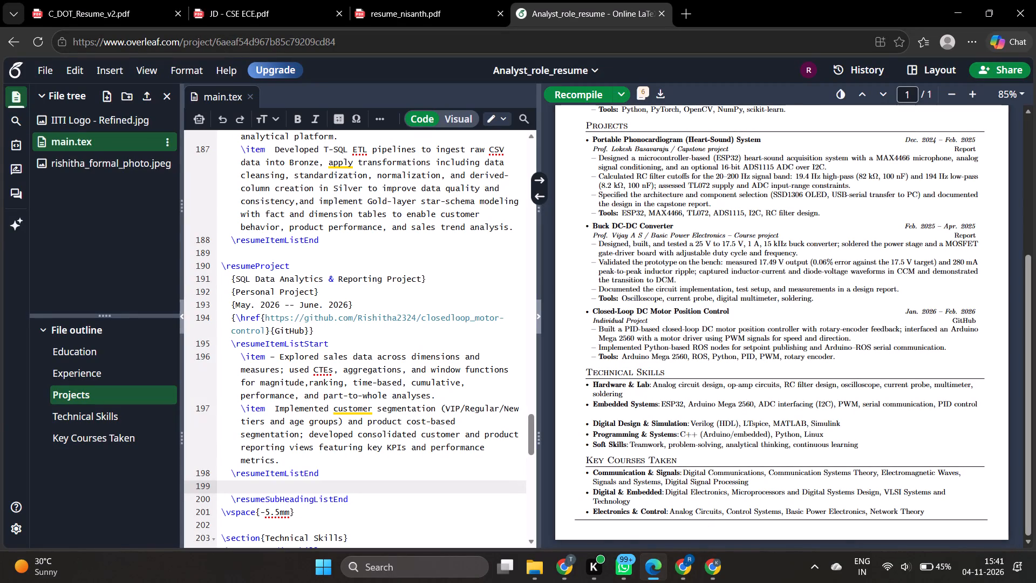
Review the SQL project entries and the end of the Projects section in main.tex.
scroll(386, 333, up, 2)
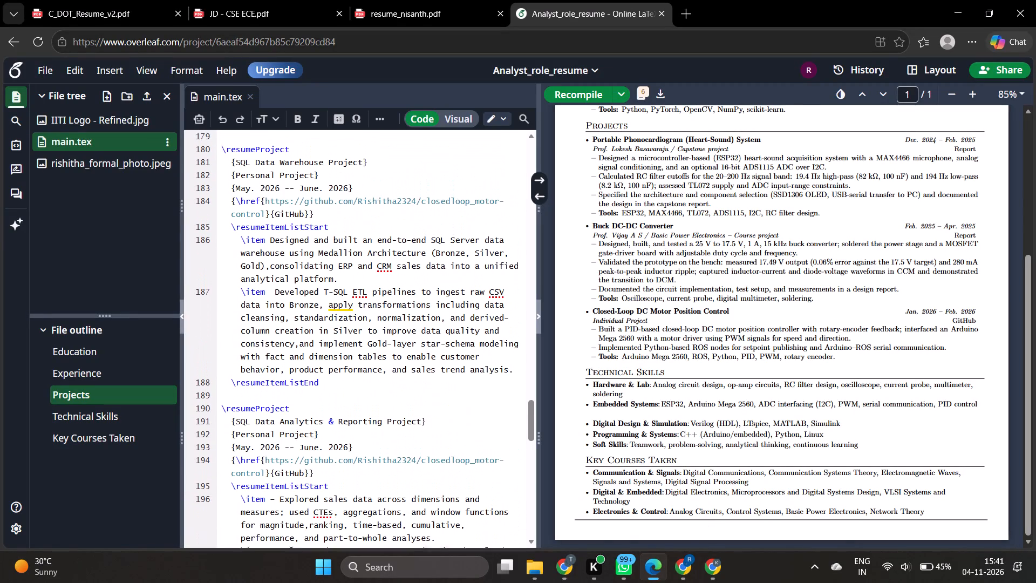
scroll(386, 333, up, 2)
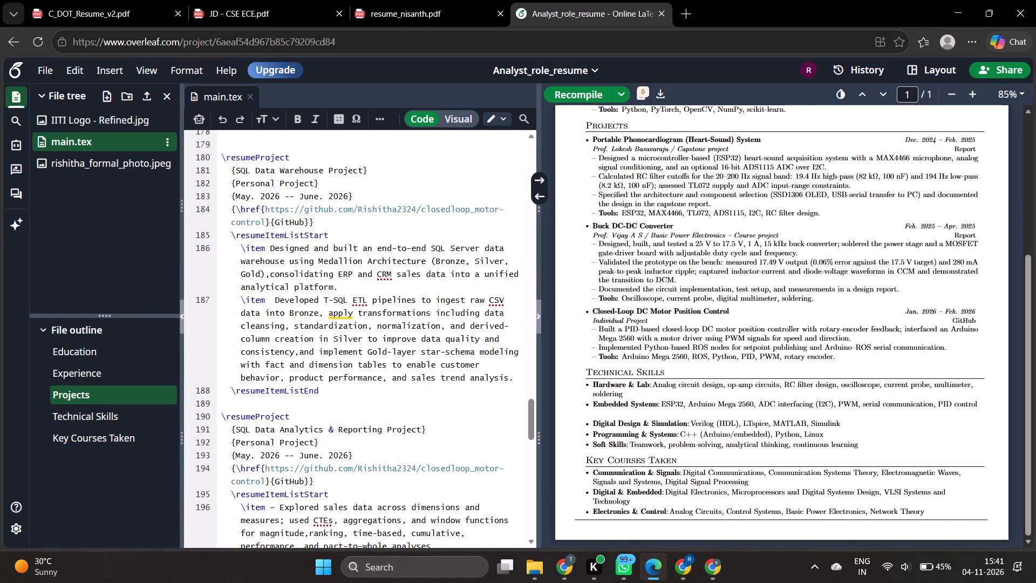
scroll(324, 391, down, 1)
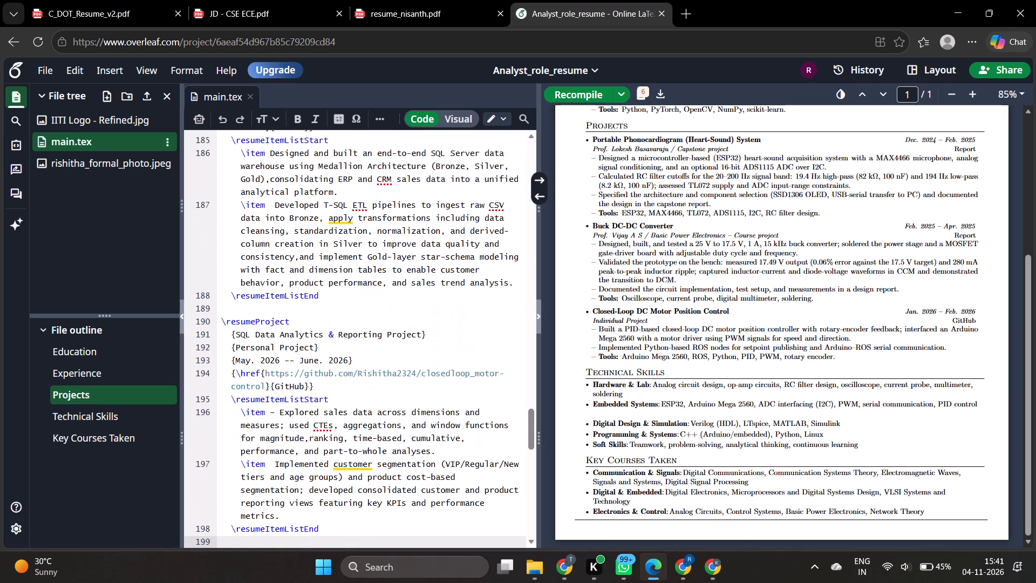
scroll(324, 391, down, 4)
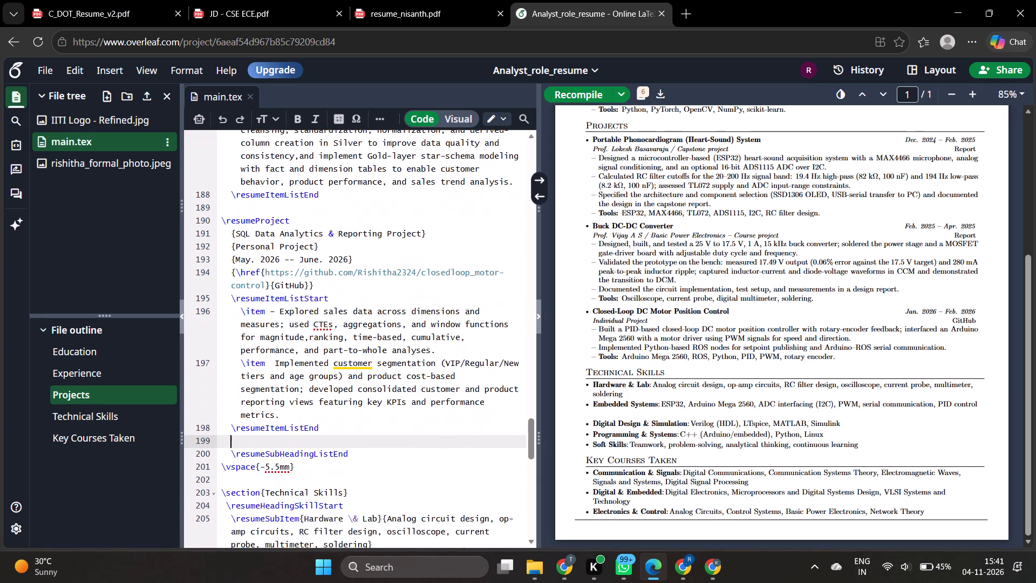
scroll(324, 391, down, 1)
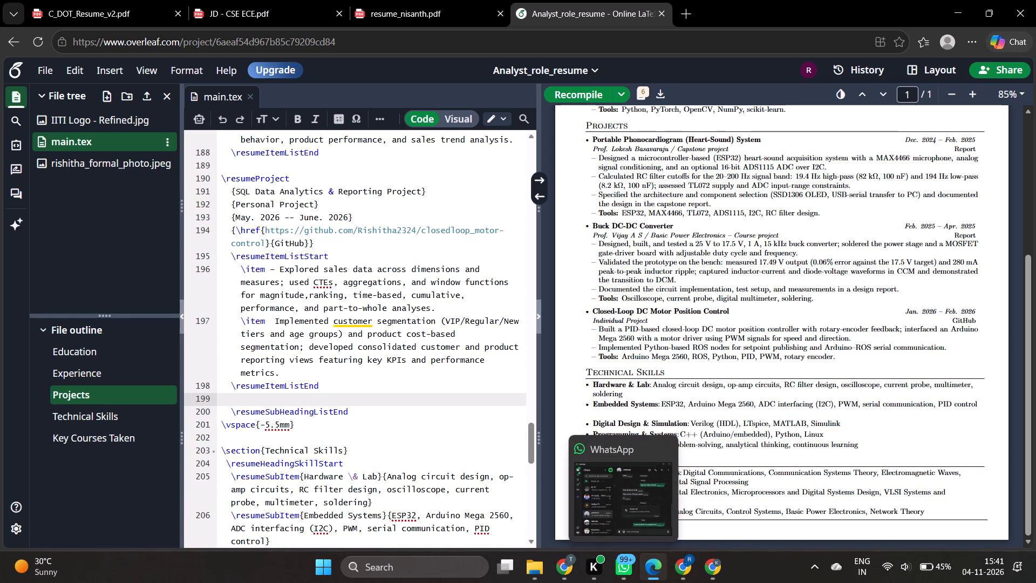
scroll(397, 307, down, 1)
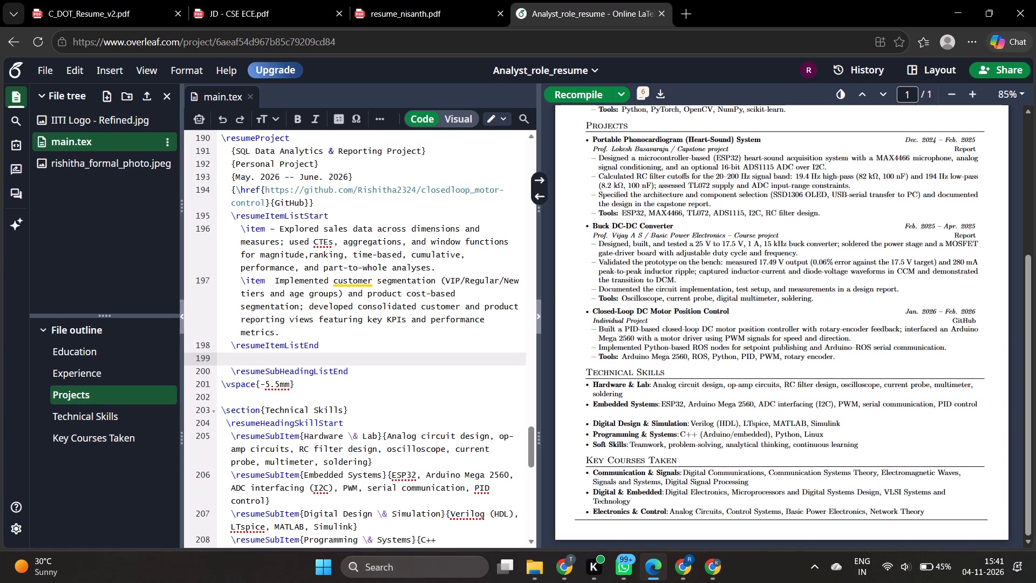
scroll(641, 370, down, 1)
Copy the project title "Multi-Document AI Research Assistant" from resume_nisanth.pdf and return to the Overleaf source.
click(427, 0)
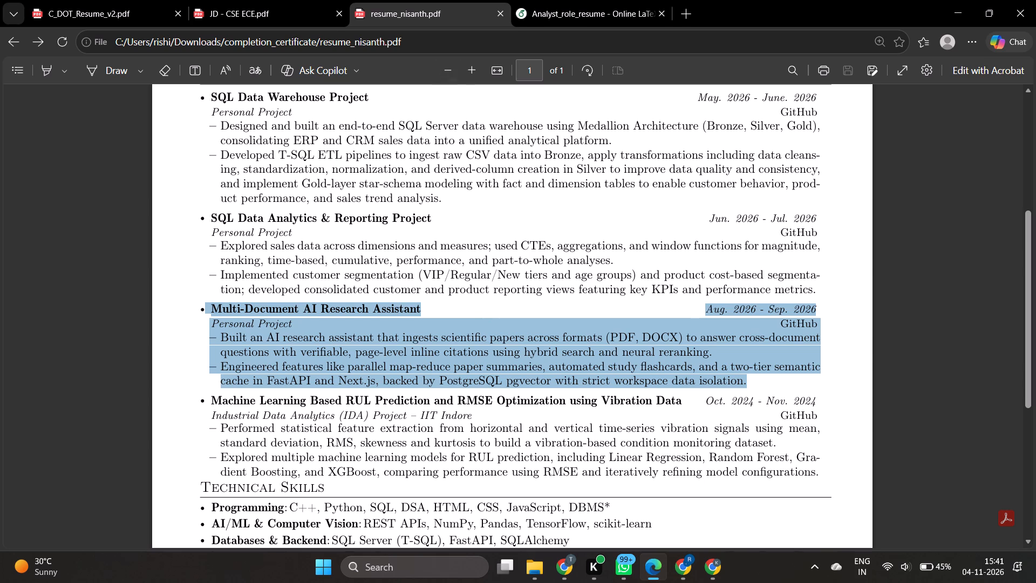
click(455, 345)
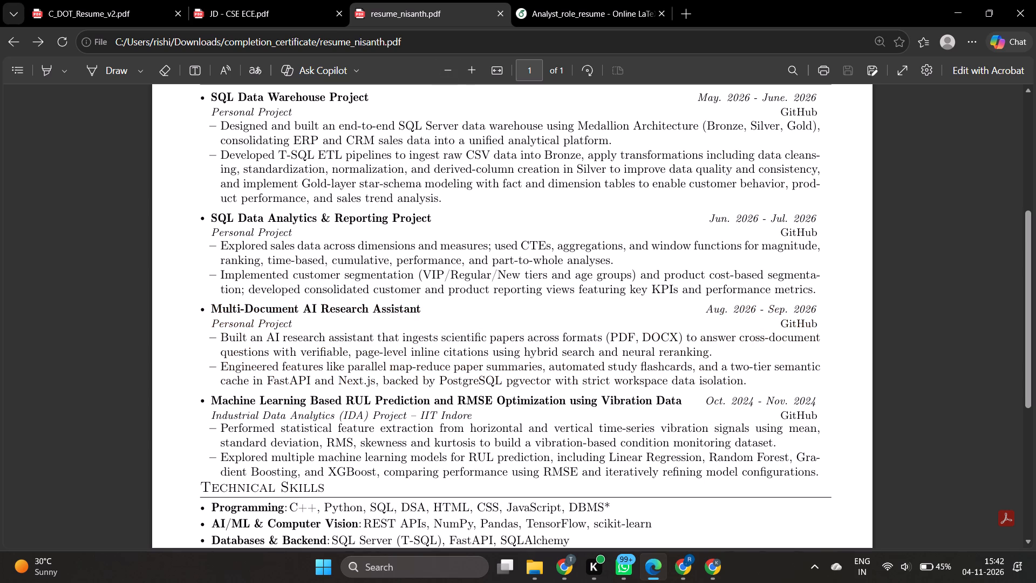
drag(713, 354, 340, 342)
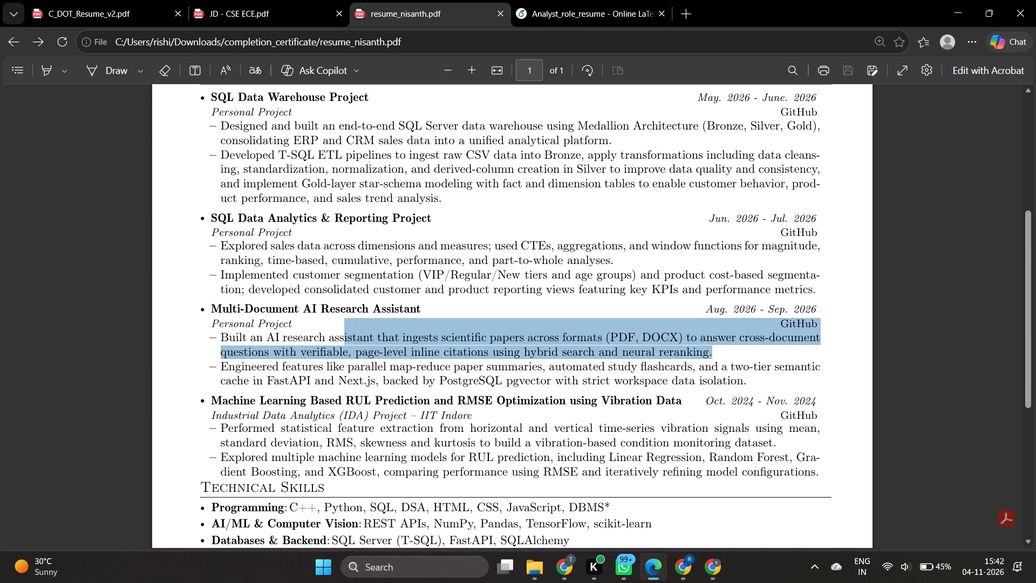
drag(340, 342, 225, 342)
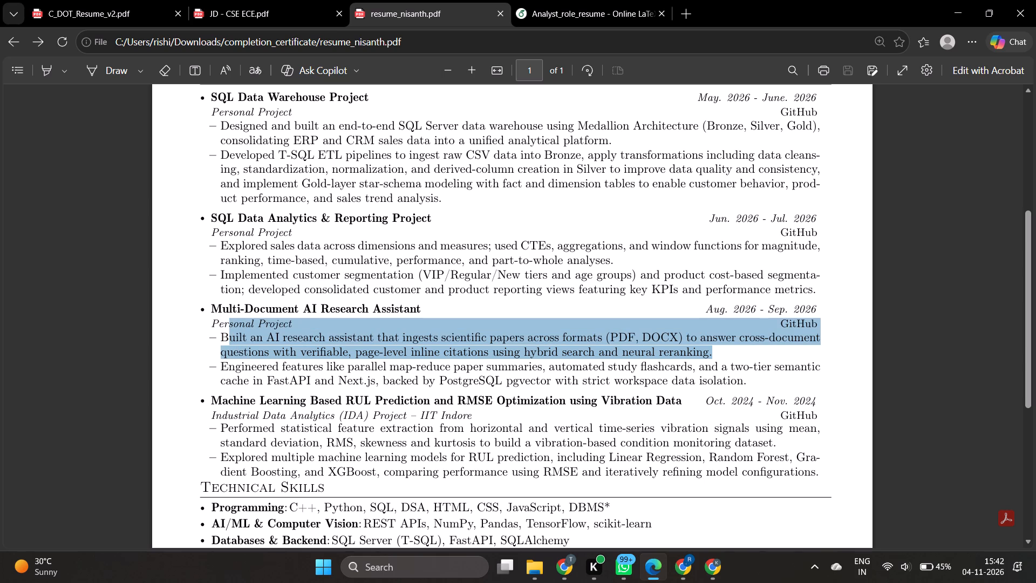
drag(225, 342, 222, 342)
click(222, 342)
drag(423, 311, 231, 306)
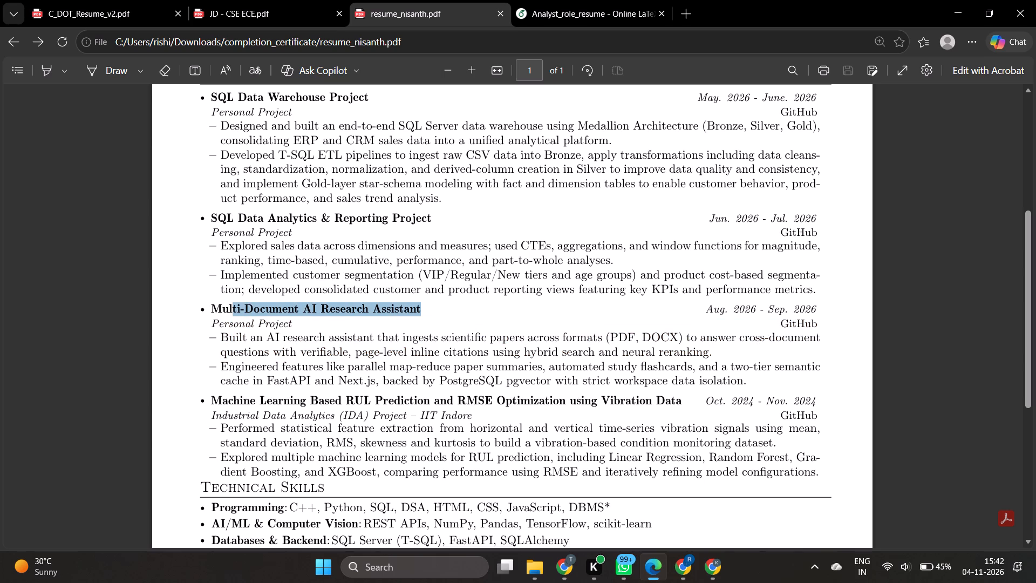
drag(231, 306, 210, 307)
key(ctrl+c)
click(570, 0)
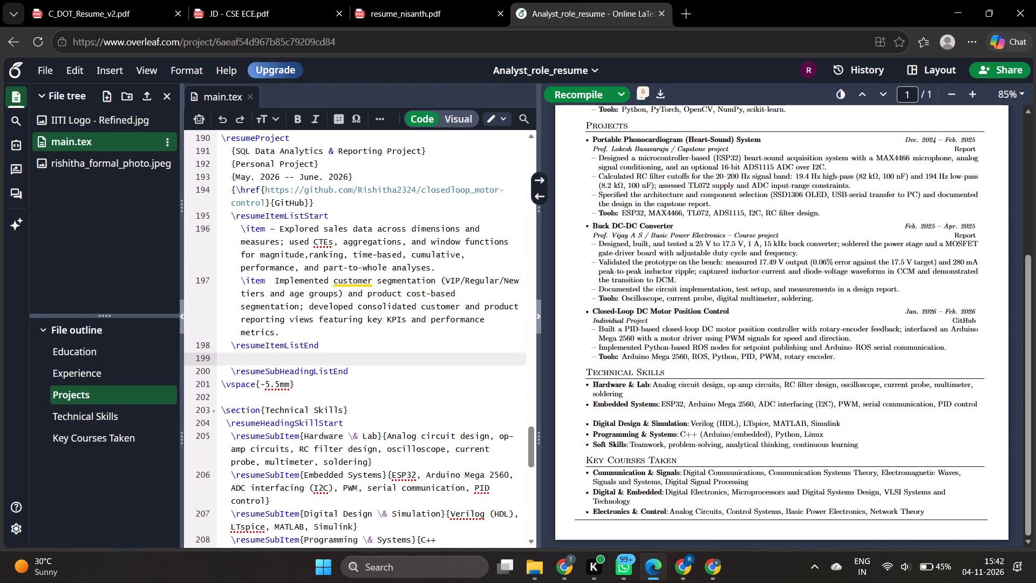
Duplicate the whole SQL Data Analytics & Reporting Project block directly below itself, separated by a blank line.
drag(321, 345, 259, 248)
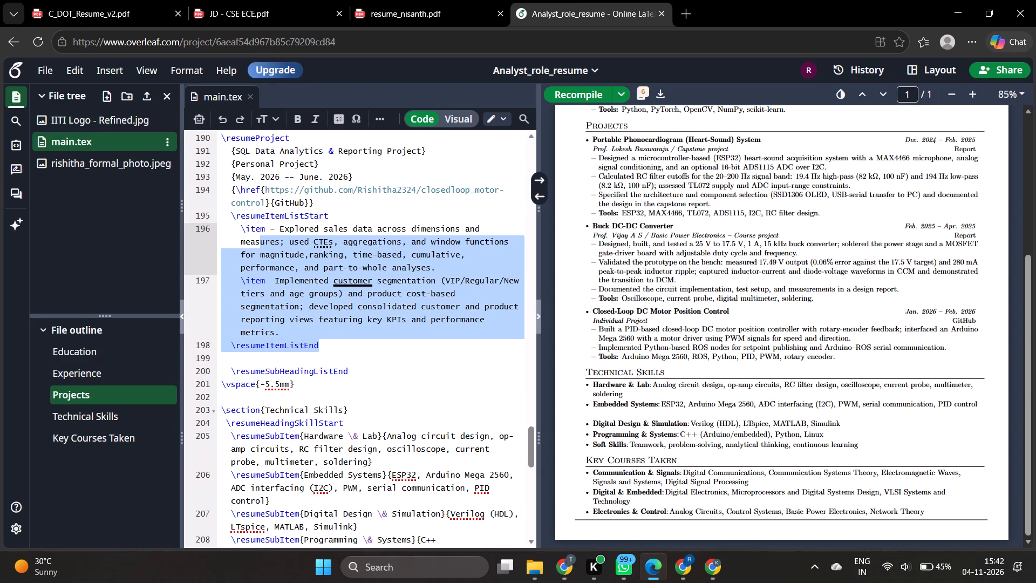
drag(259, 248, 246, 227)
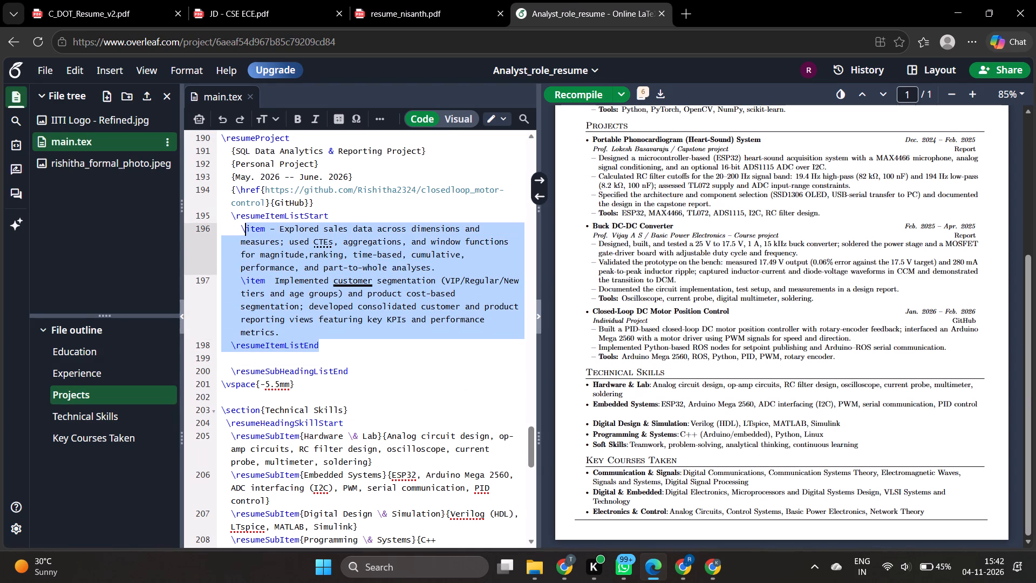
drag(246, 227, 242, 211)
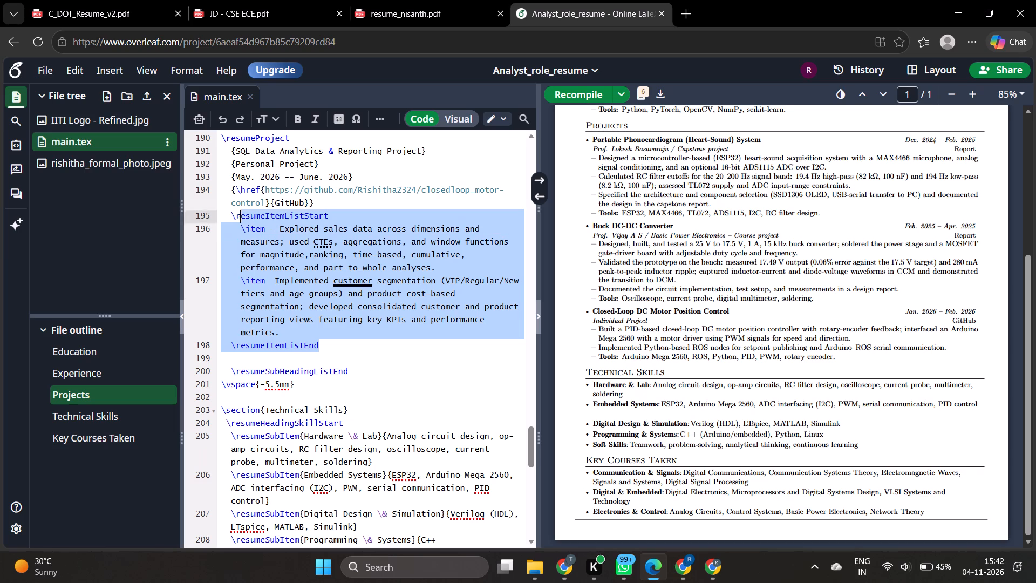
drag(242, 211, 227, 166)
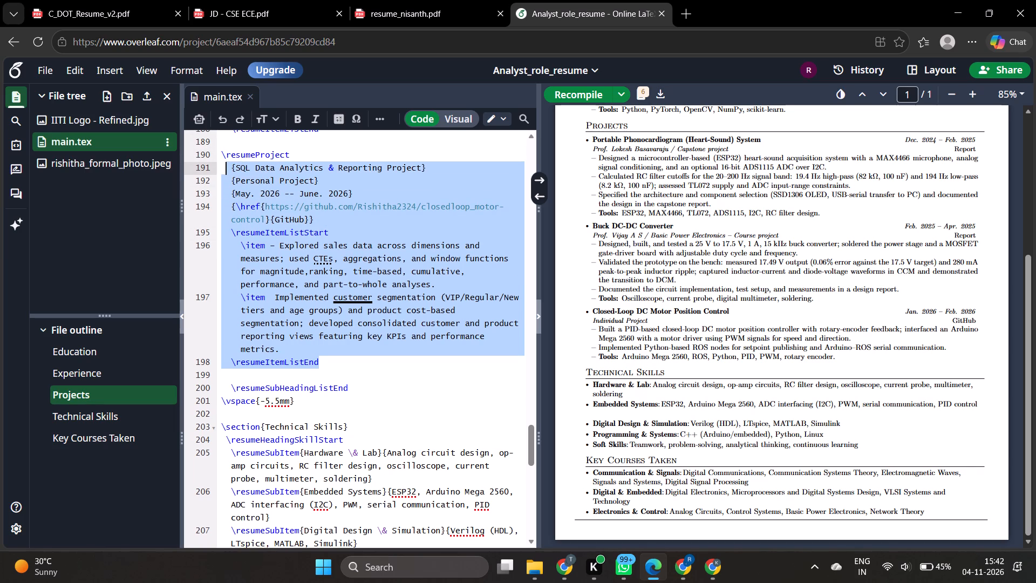
drag(227, 166, 220, 157)
key(ctrl+c)
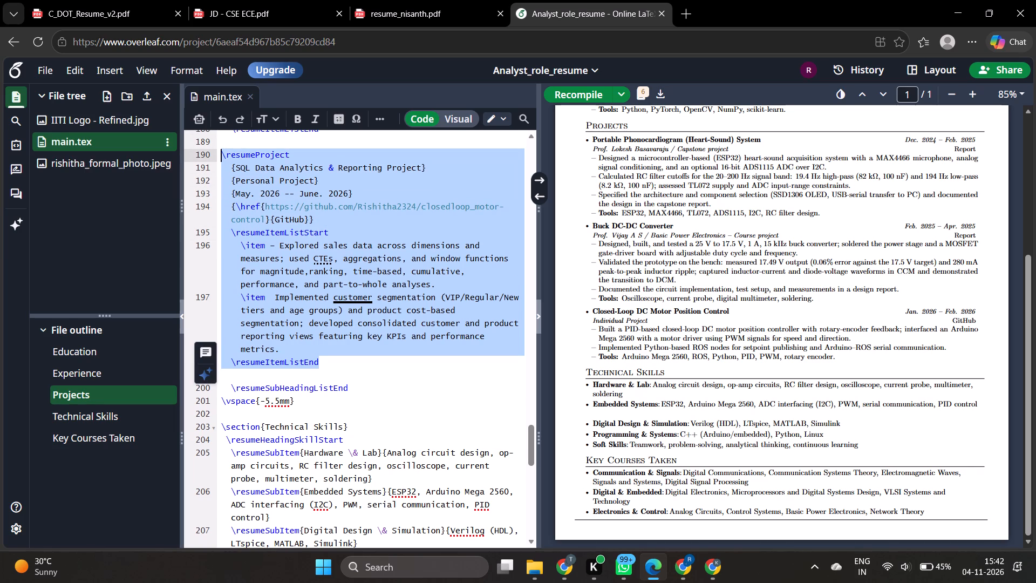
click(367, 358)
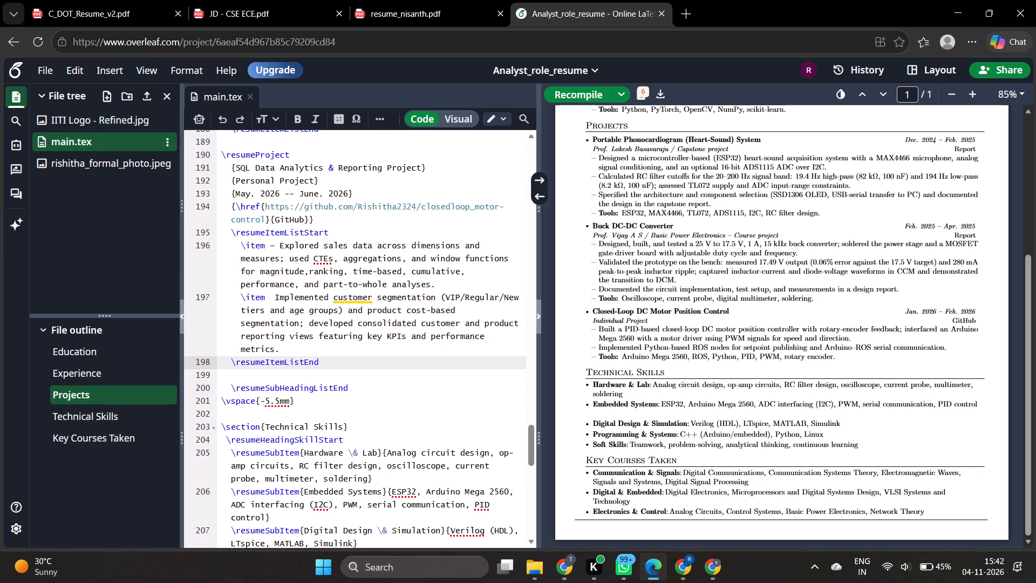
key(Return)
key(Return)
key(ctrl+v)
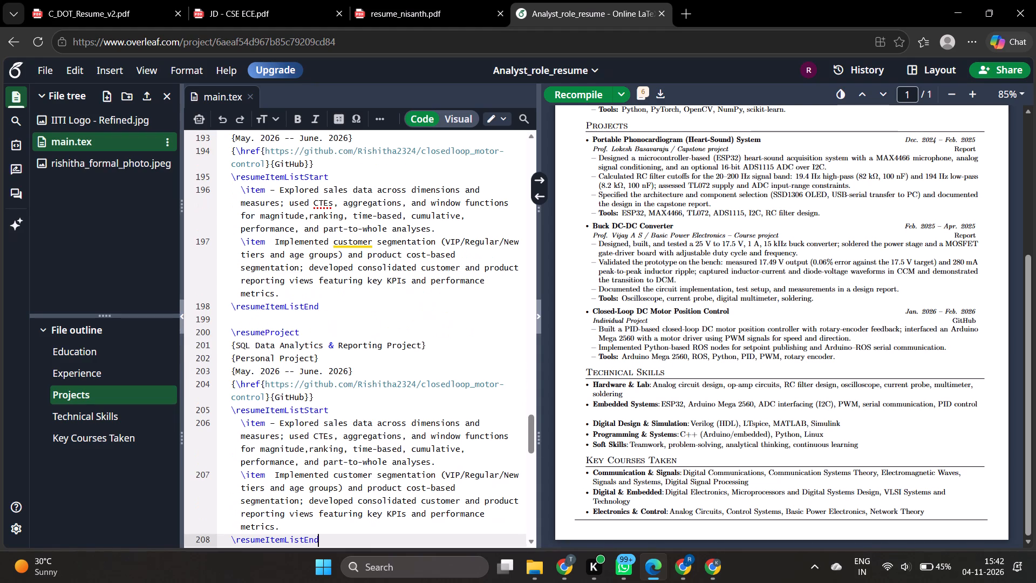
Replace the duplicated block's title with "Multi-Document AI Research Assistant", copied from resume_nisanth.pdf.
click(429, 0)
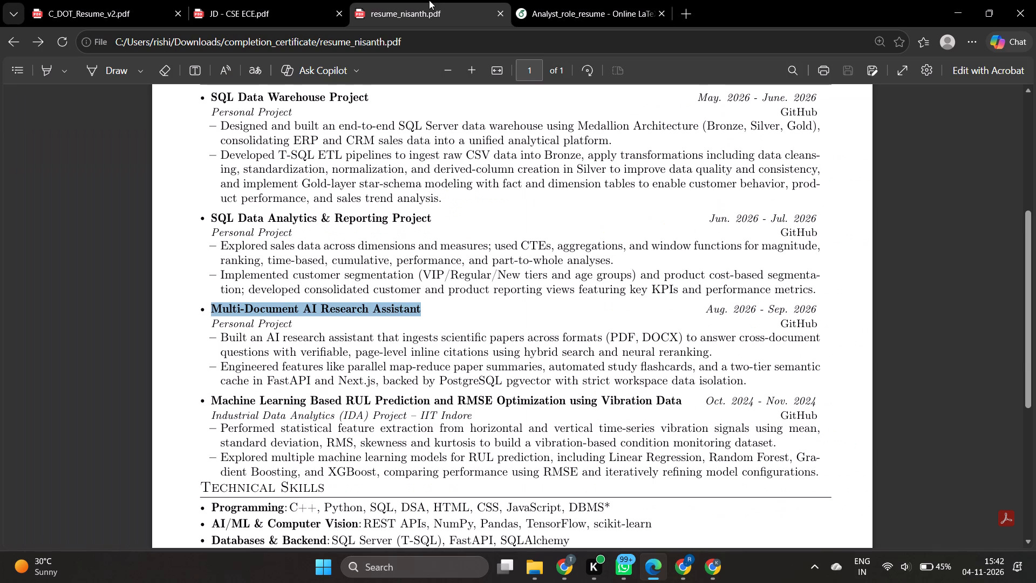
key(ctrl+c)
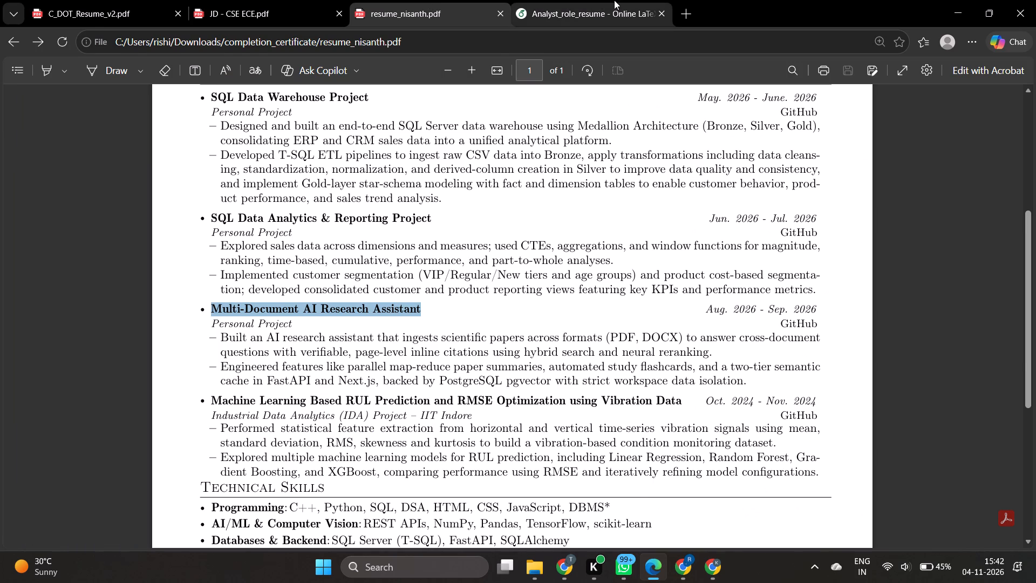
click(614, 0)
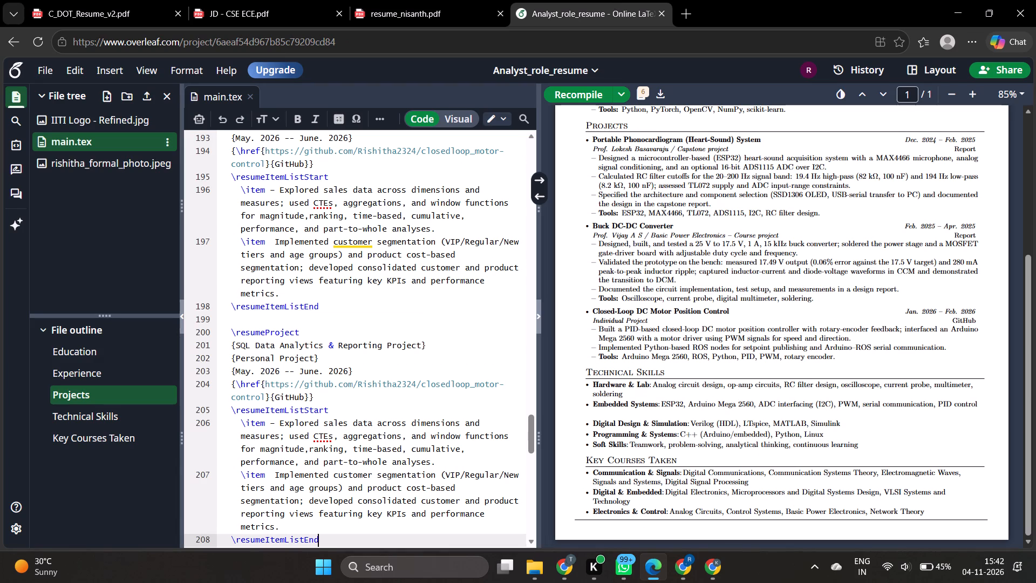
drag(420, 345, 360, 345)
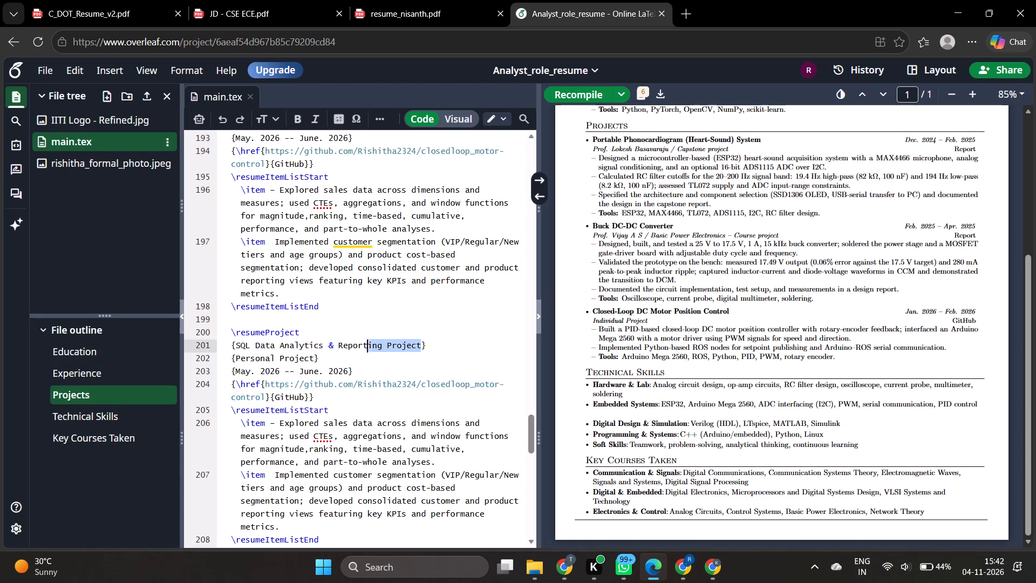
drag(360, 345, 236, 342)
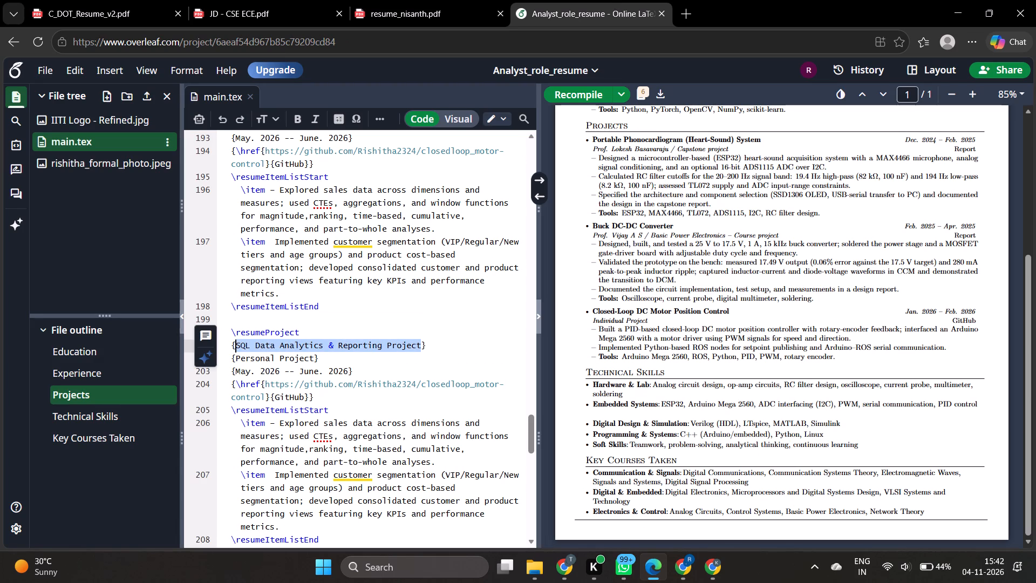
key(ctrl+v)
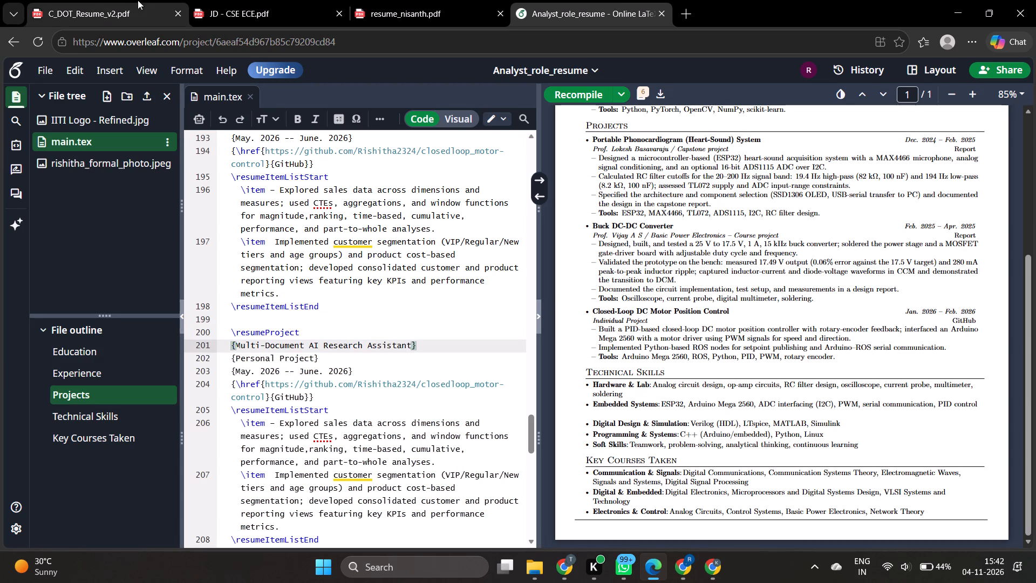
Replace the first bullet text of the Multi-Document AI Research Assistant block with the "Built an AI research assistant…" bullet from resume_nisanth.pdf.
click(466, 0)
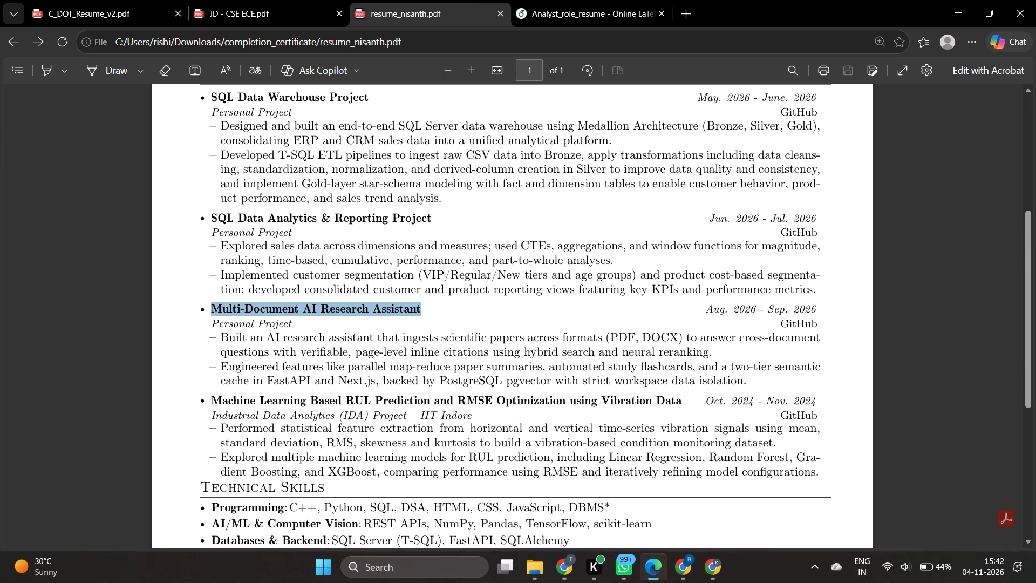
drag(715, 352, 462, 353)
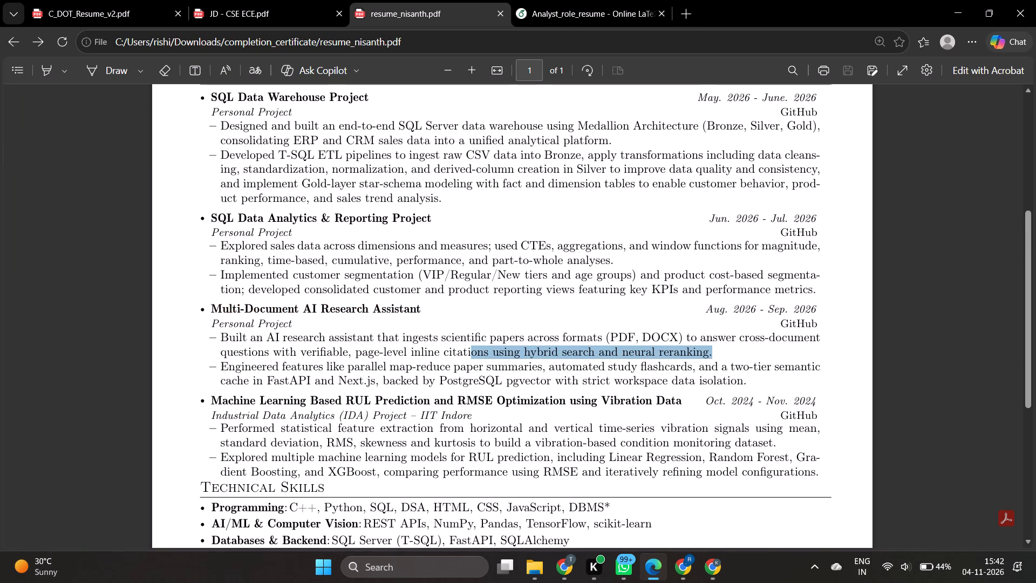
drag(462, 353, 200, 343)
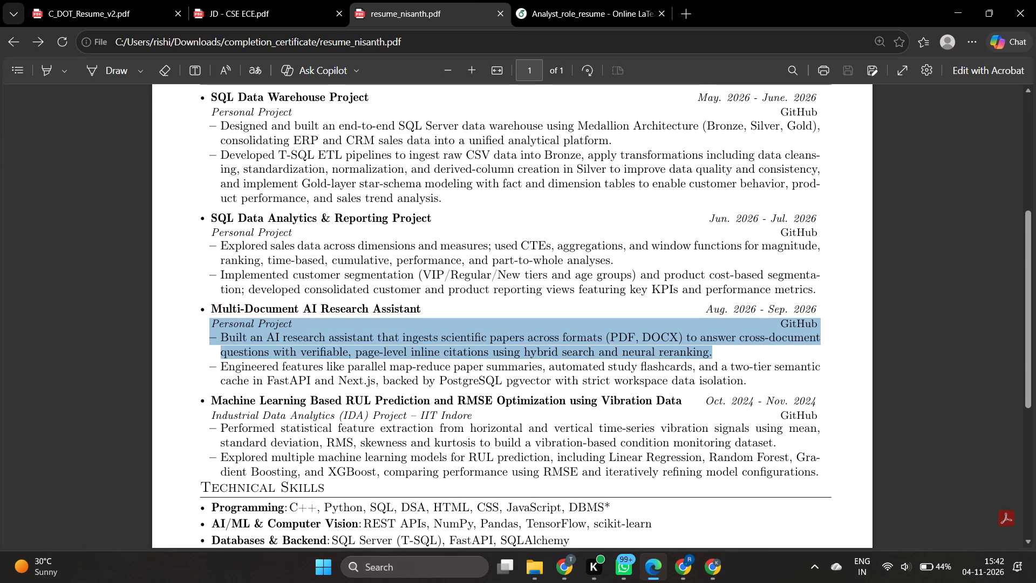
drag(200, 343, 212, 343)
key(ctrl+c)
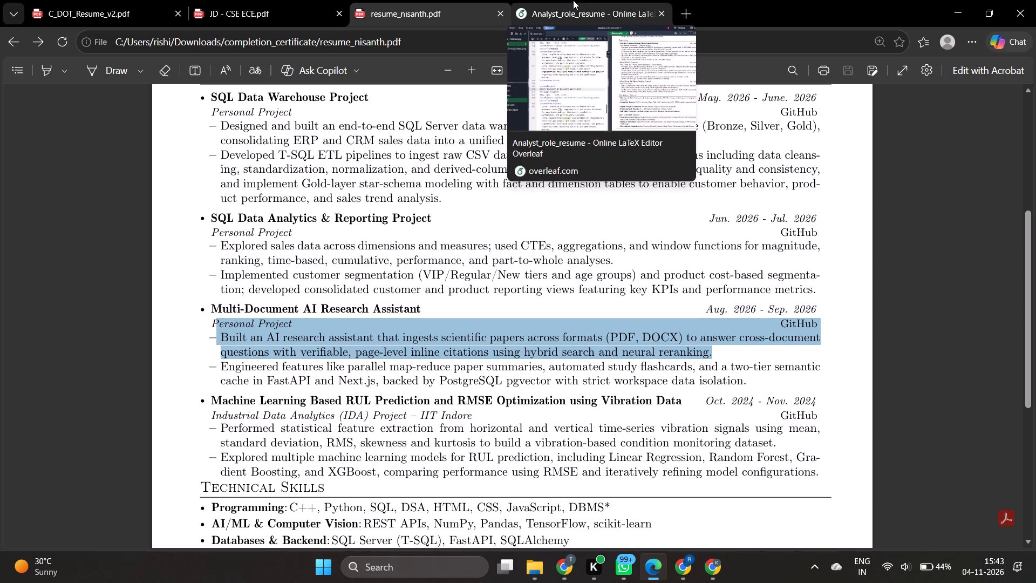
click(573, 0)
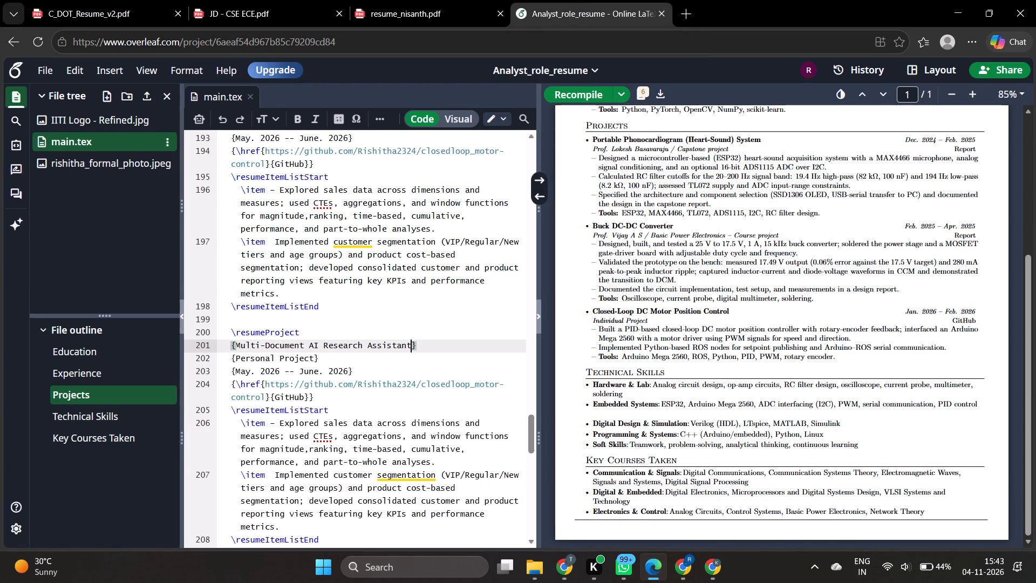
drag(440, 460, 282, 427)
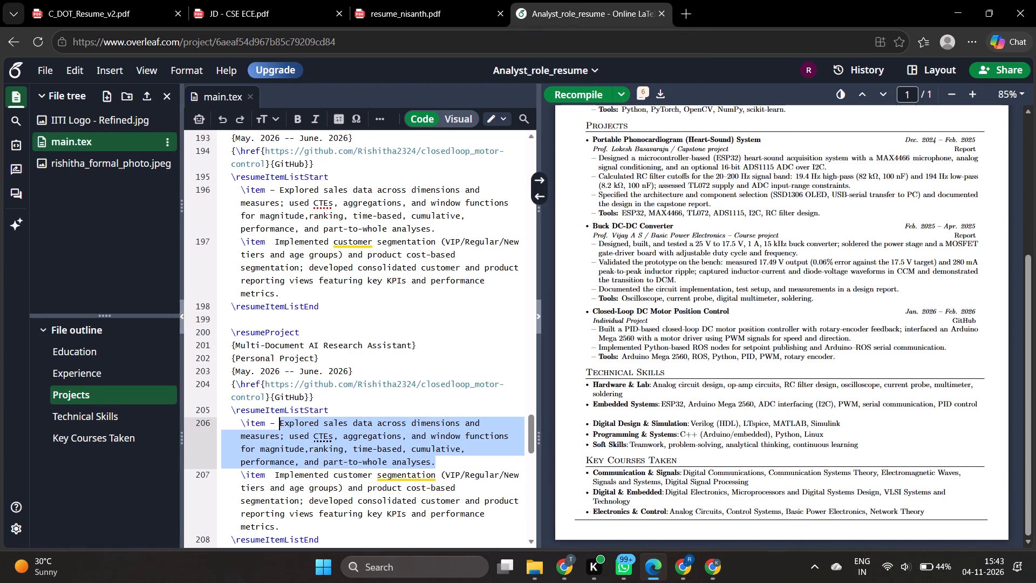
key(ctrl+v)
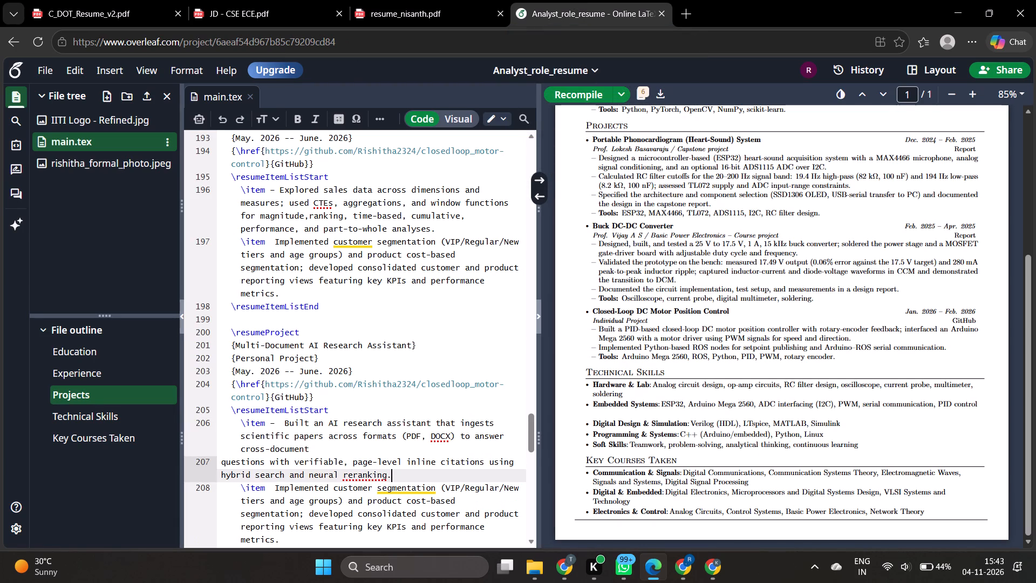
Replace the second bullet text of the Multi-Document AI Research Assistant block with the "Engineered features like parallel map-reduce…" bullet from resume_nisanth.pdf.
click(420, 0)
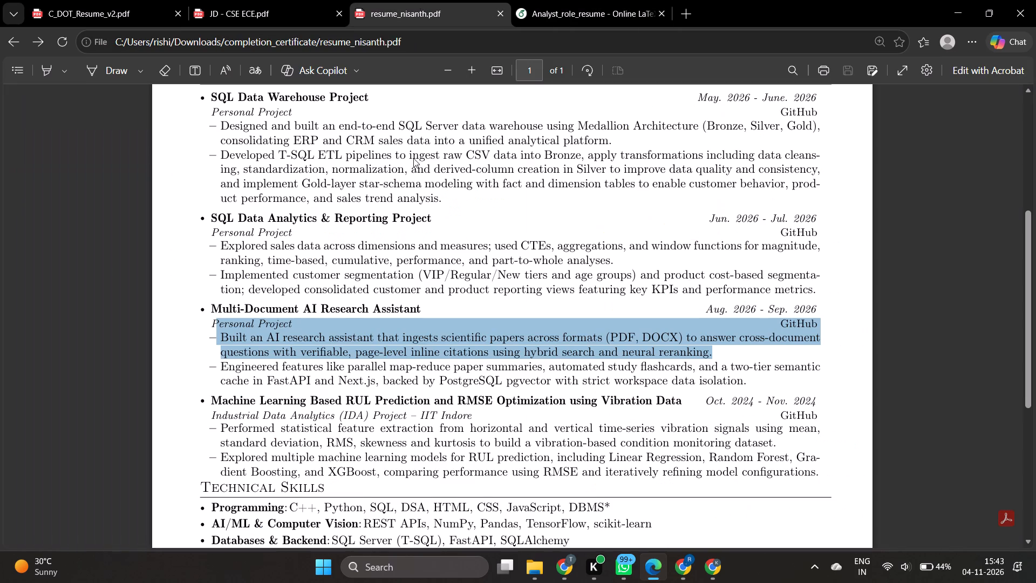
drag(749, 386, 313, 374)
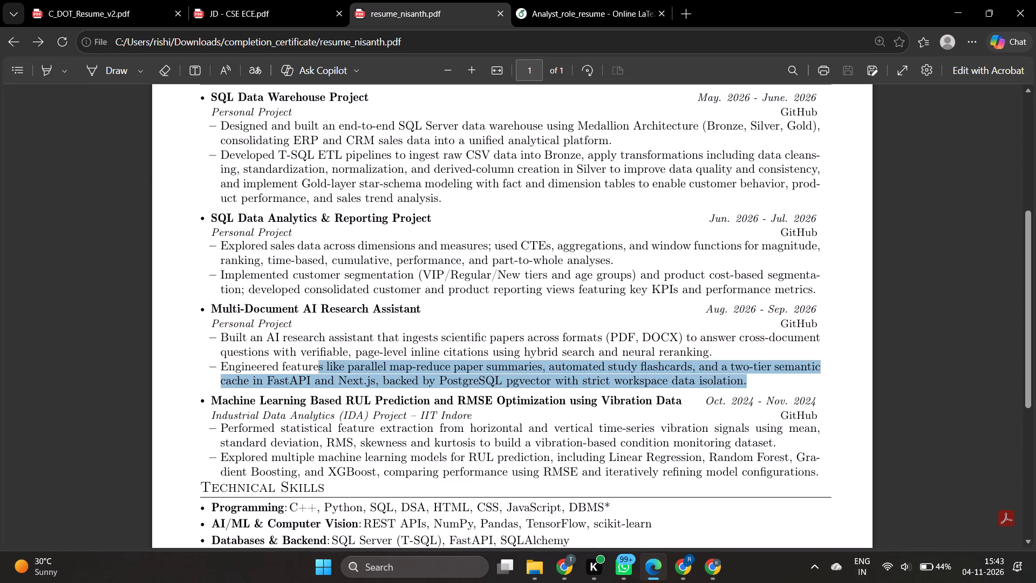
drag(313, 374, 226, 372)
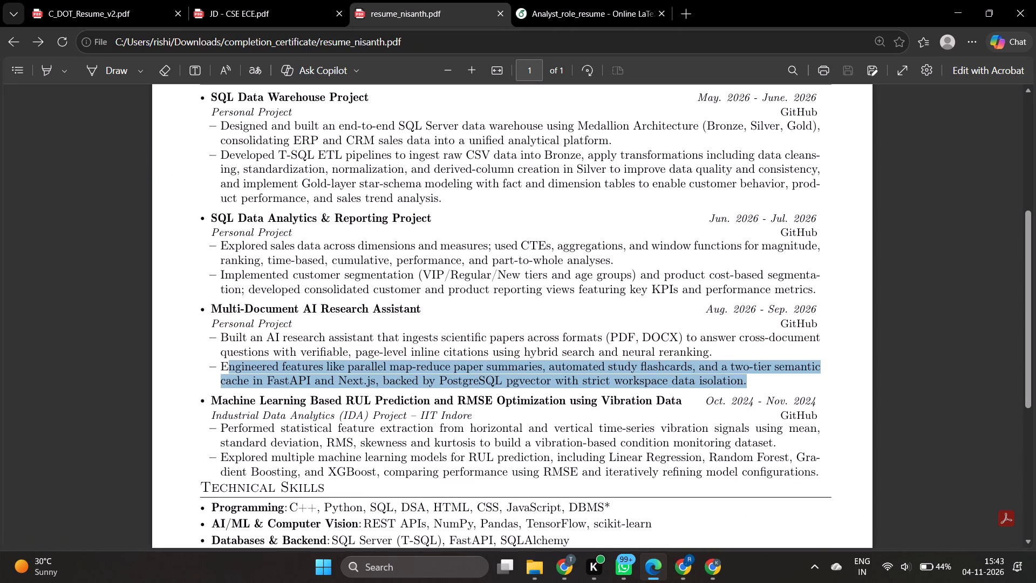
drag(226, 372, 208, 369)
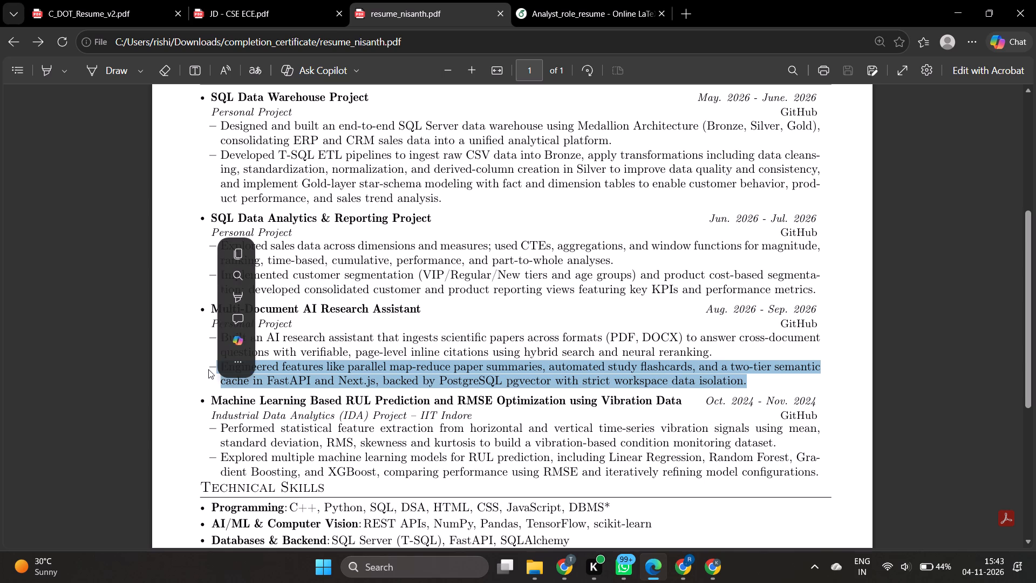
key(ctrl+c)
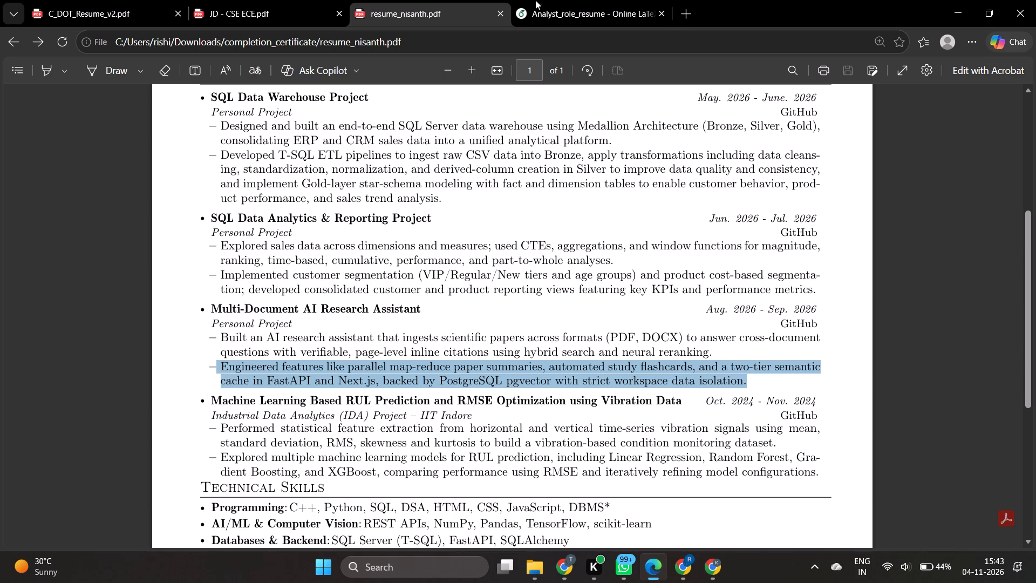
click(549, 0)
scroll(323, 512, down, 1)
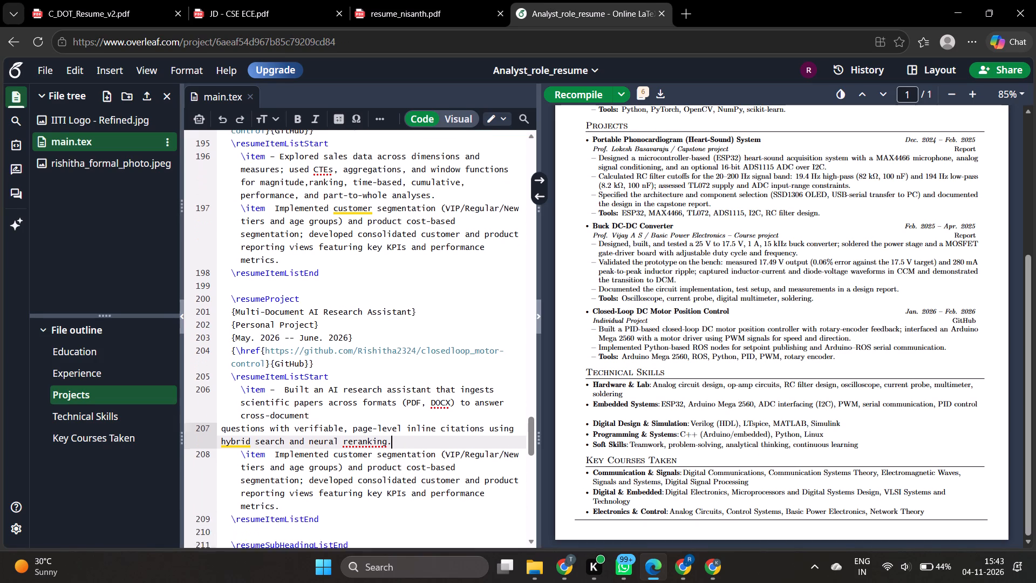
scroll(323, 512, down, 1)
drag(285, 479, 278, 440)
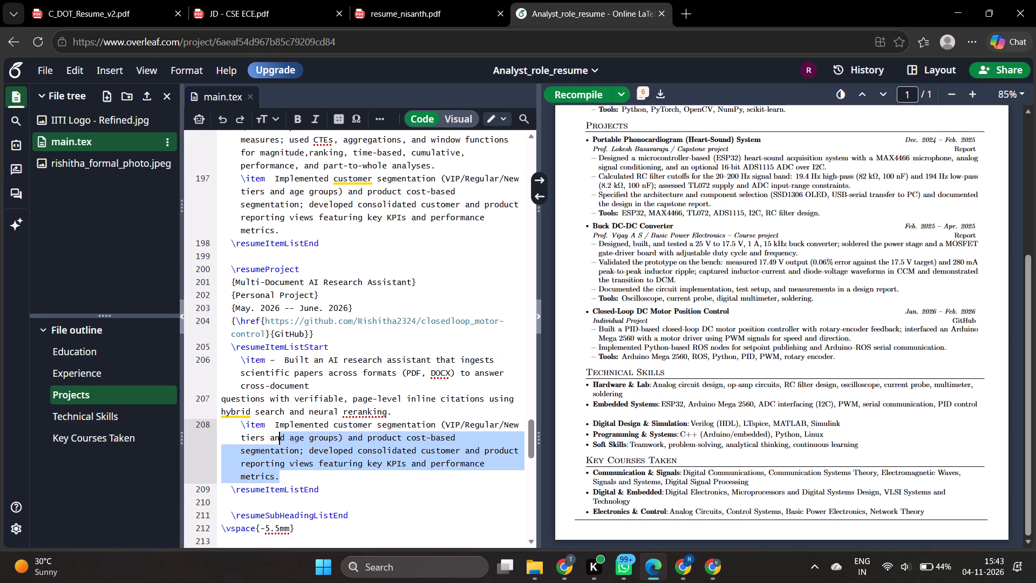
drag(278, 440, 273, 429)
key(ctrl+v)
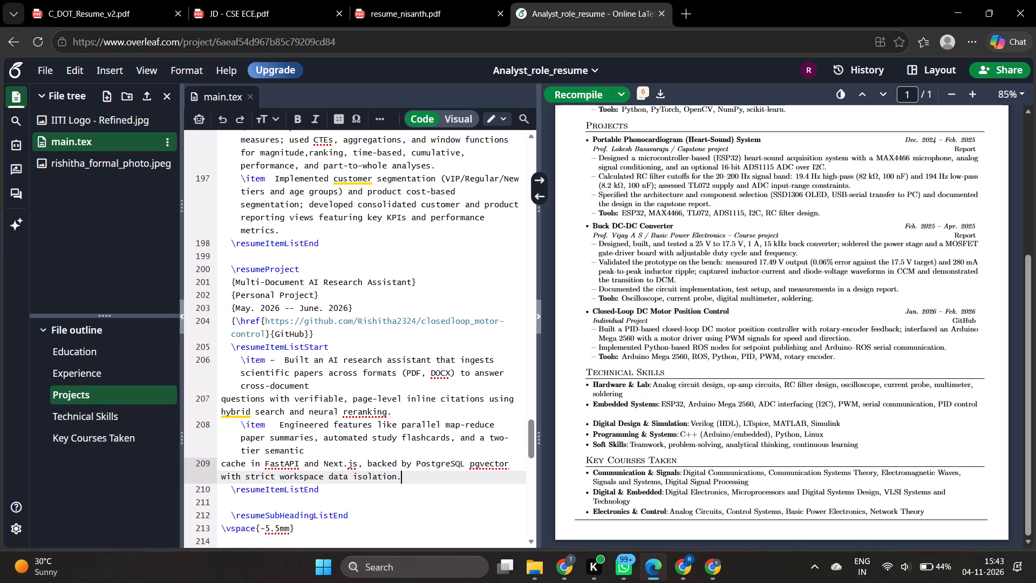
Remove the stray dash from the first bullet of both the SQL Data Analytics & Reporting Project and Multi-Document AI Research Assistant blocks.
scroll(313, 364, up, 1)
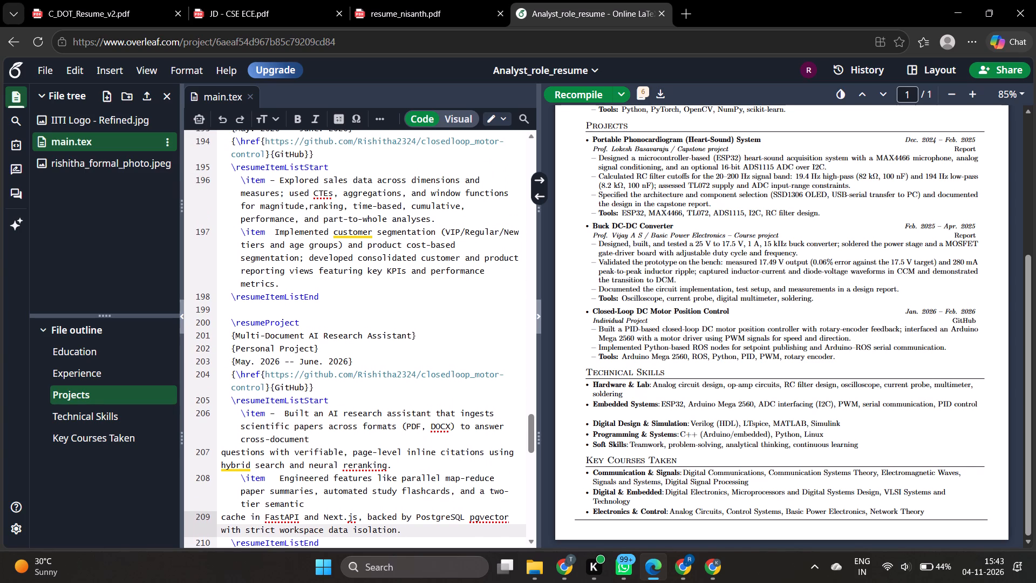
click(277, 184)
key(BackSpace)
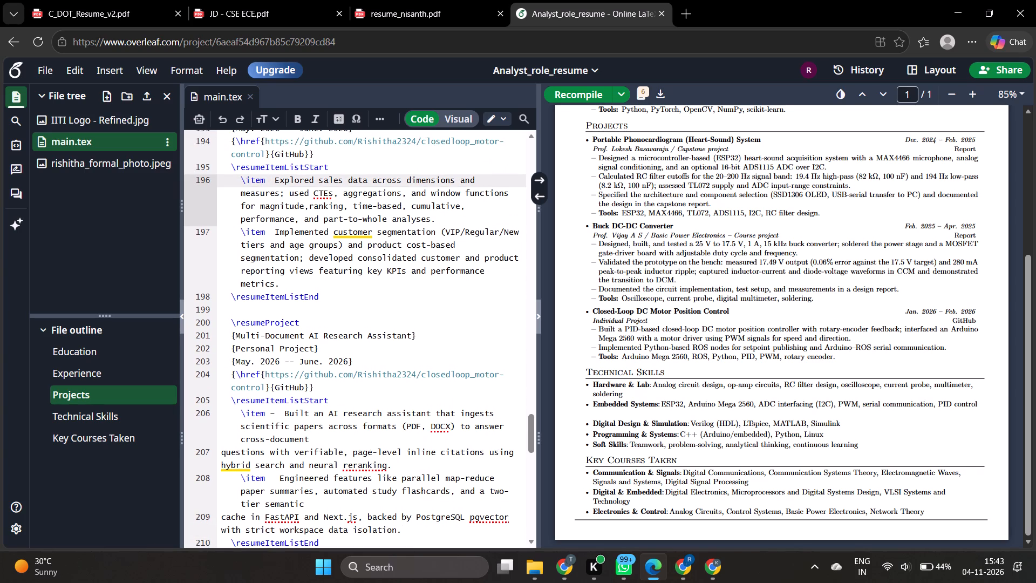
click(282, 412)
key(BackSpace)
key(BackSpace)
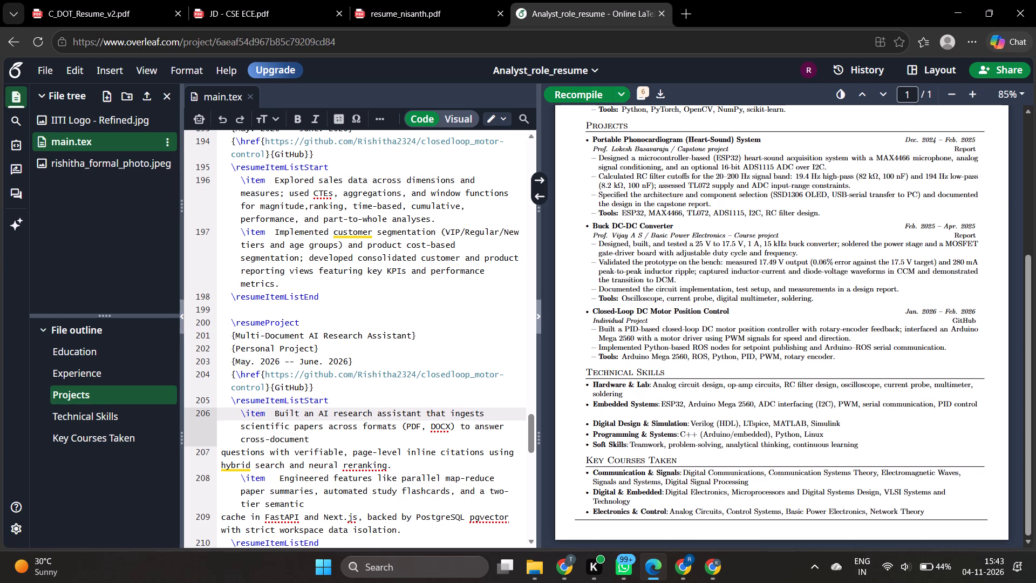
Join the broken lines in both Multi-Document AI Research Assistant bullets, with a space before "questions" and before "cache".
click(222, 452)
key(BackSpace)
key(space)
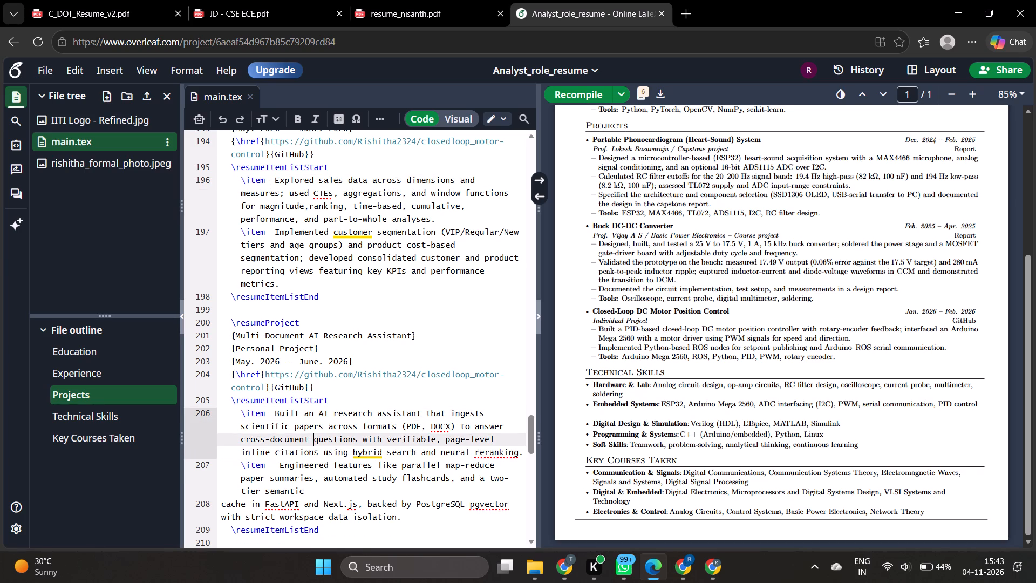
click(222, 511)
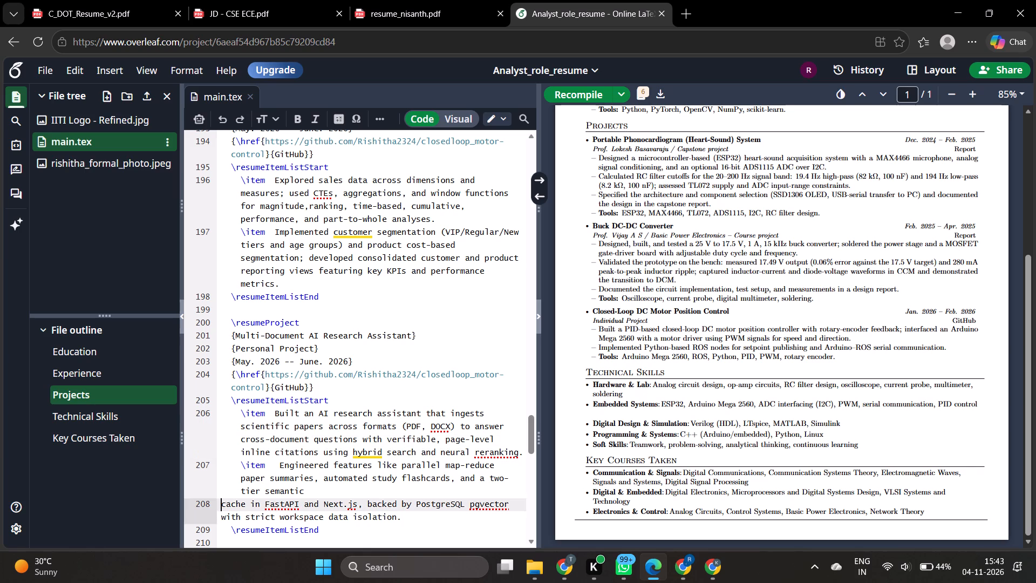
key(BackSpace)
key(space)
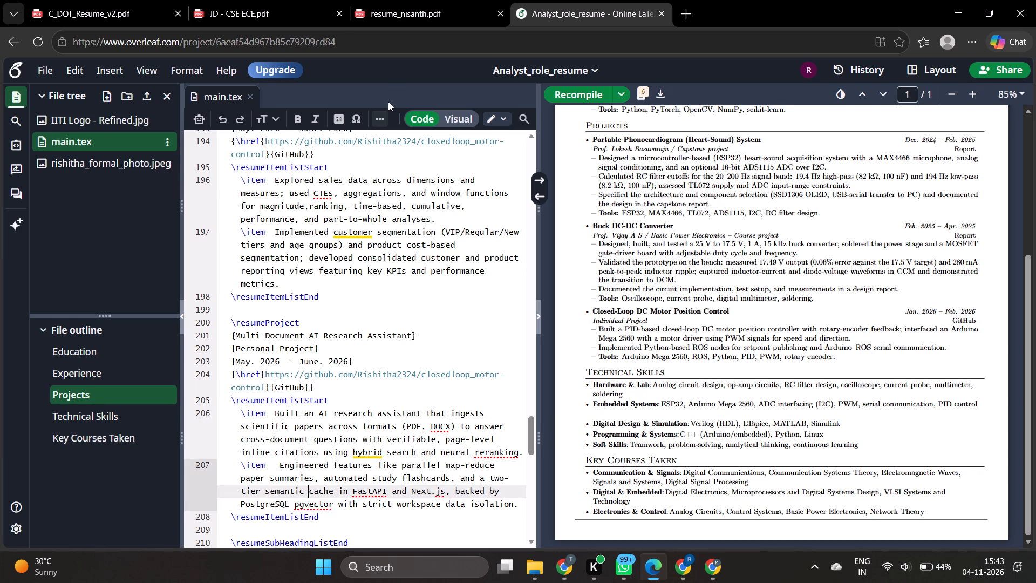
Set the Multi-Document AI Research Assistant dates to "Aug. 2026 -- Sep. 2026", following resume_nisanth.pdf.
click(437, 0)
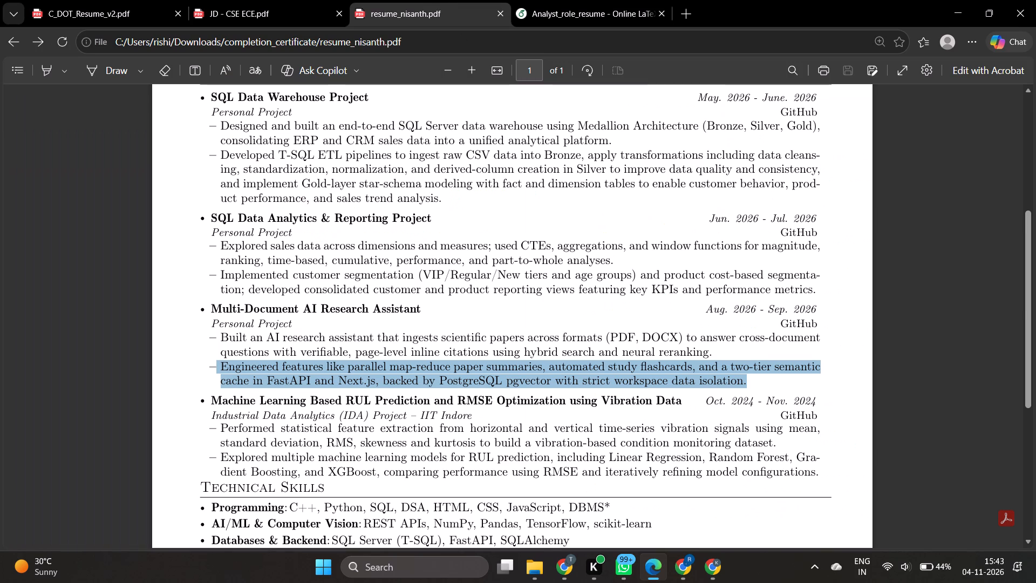
click(593, 5)
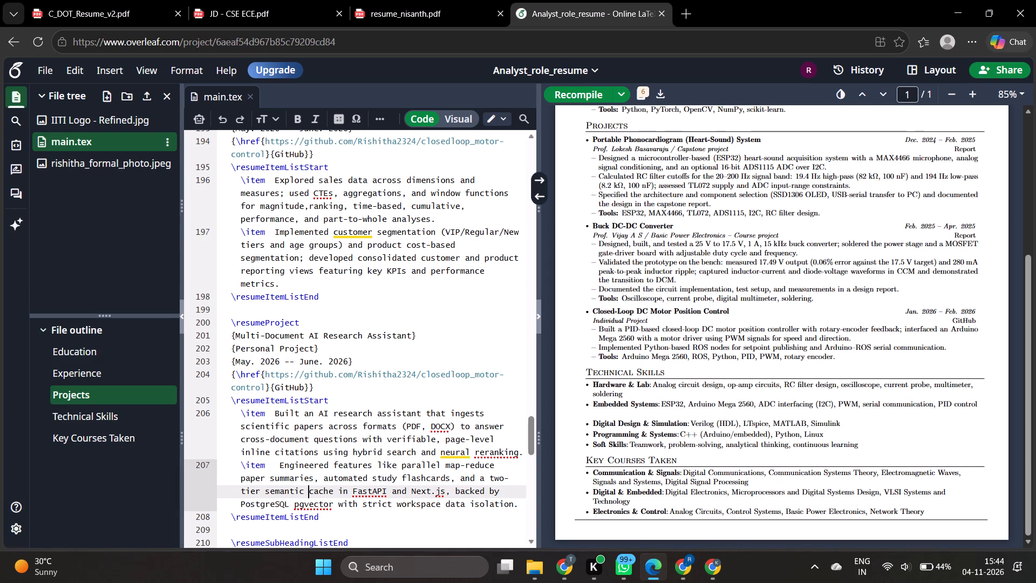
scroll(373, 434, down, 1)
click(249, 330)
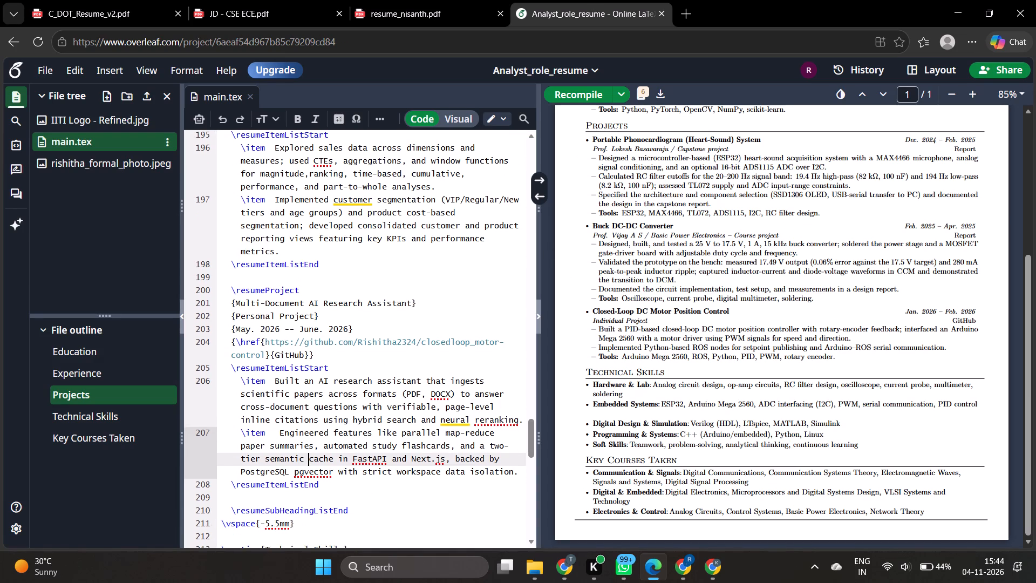
key(BackSpace)
key(BackSpace)
key(BackSpace)
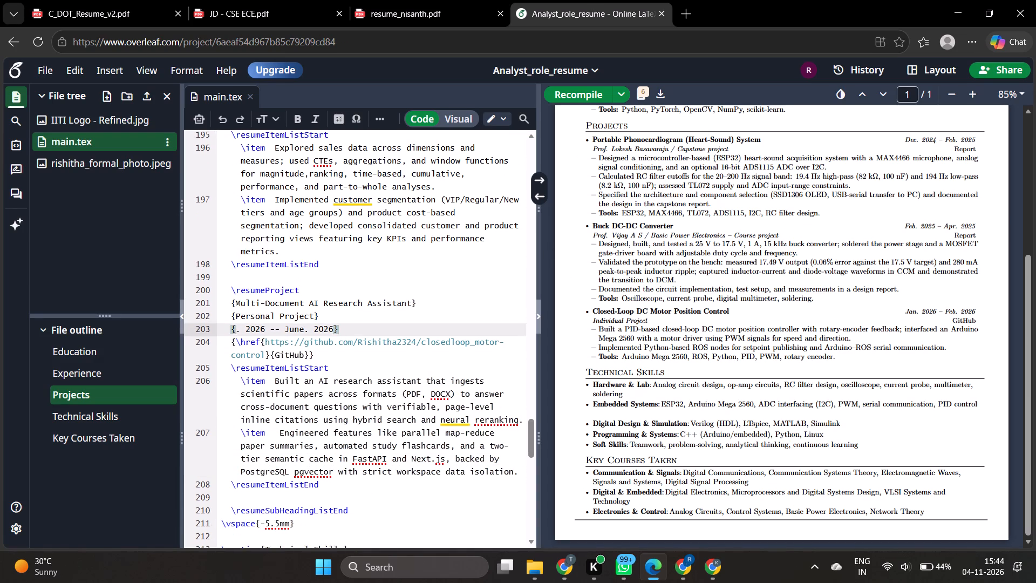
text(Aug)
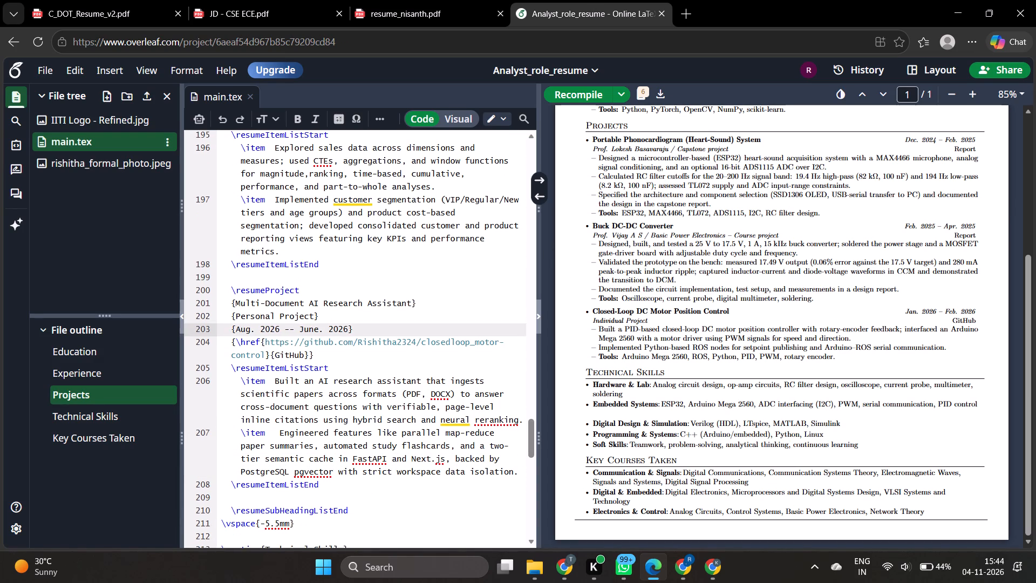
click(318, 330)
key(BackSpace)
key(BackSpace)
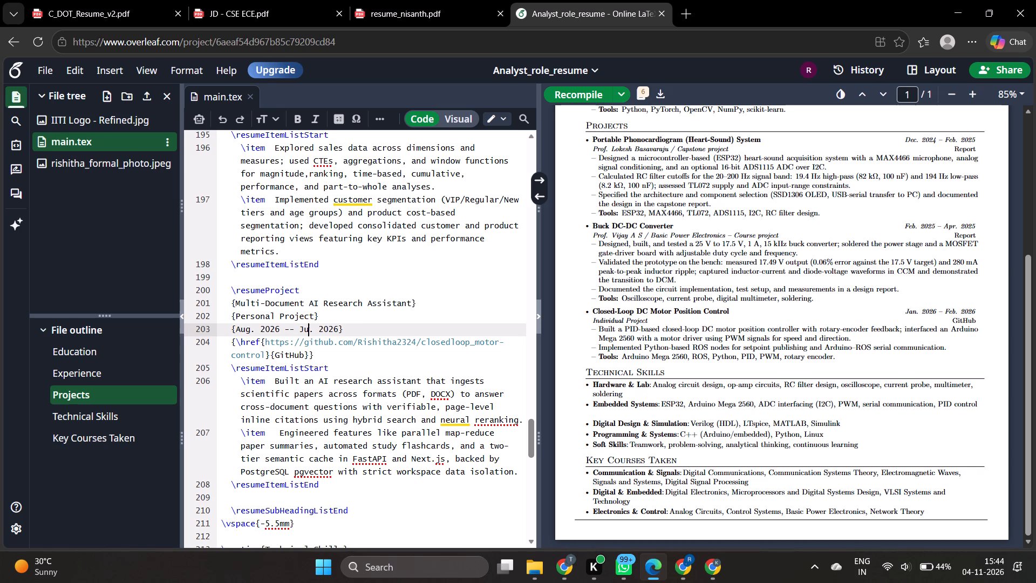
key(BackSpace)
key(BackSpace)
text(Sep)
Check the SQL Data Analytics & Reporting Project dates in resume_nisanth.pdf and set them to "June. 2026 -- Jul. 2026" in the source.
click(425, 0)
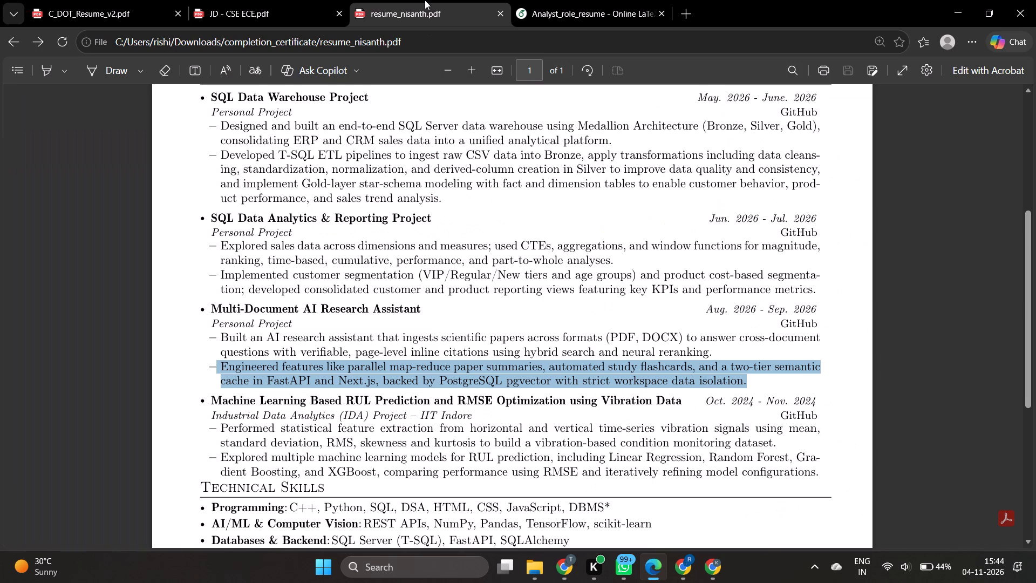
click(557, 0)
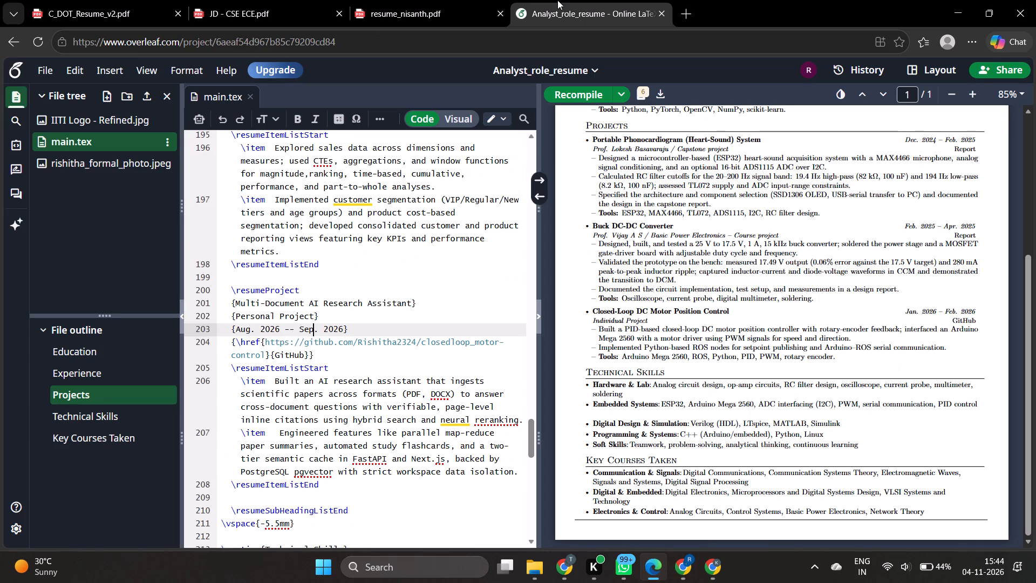
scroll(422, 292, up, 3)
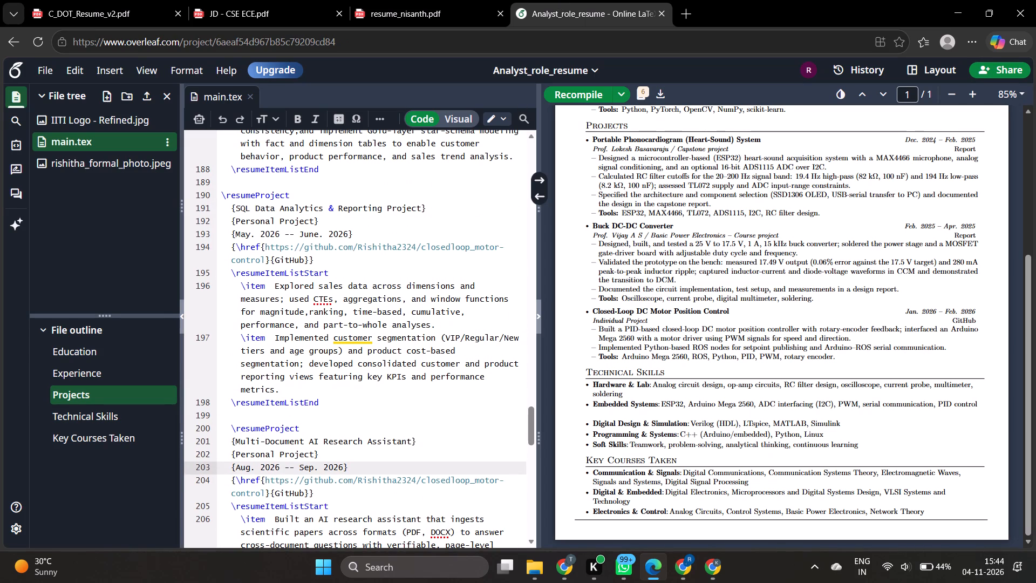
click(249, 239)
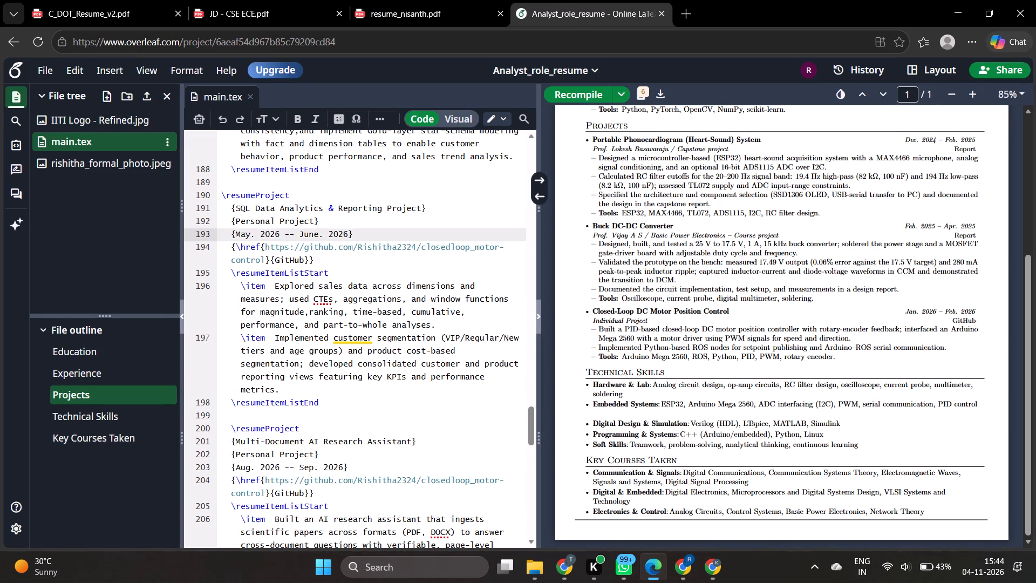
key(BackSpace)
key(BackSpace)
key(BackSpace)
text(June)
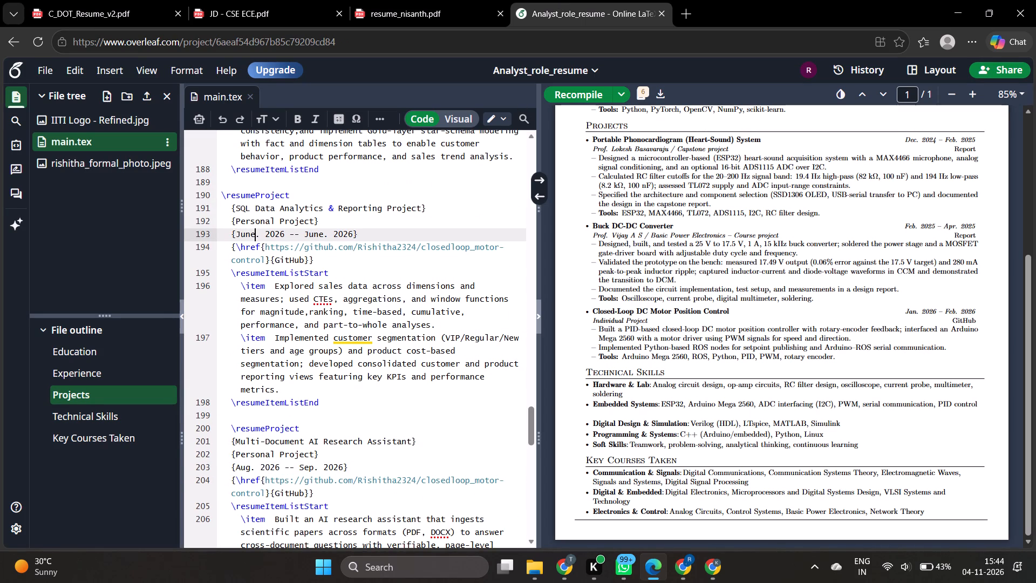
click(322, 236)
key(BackSpace)
key(BackSpace)
key(l)
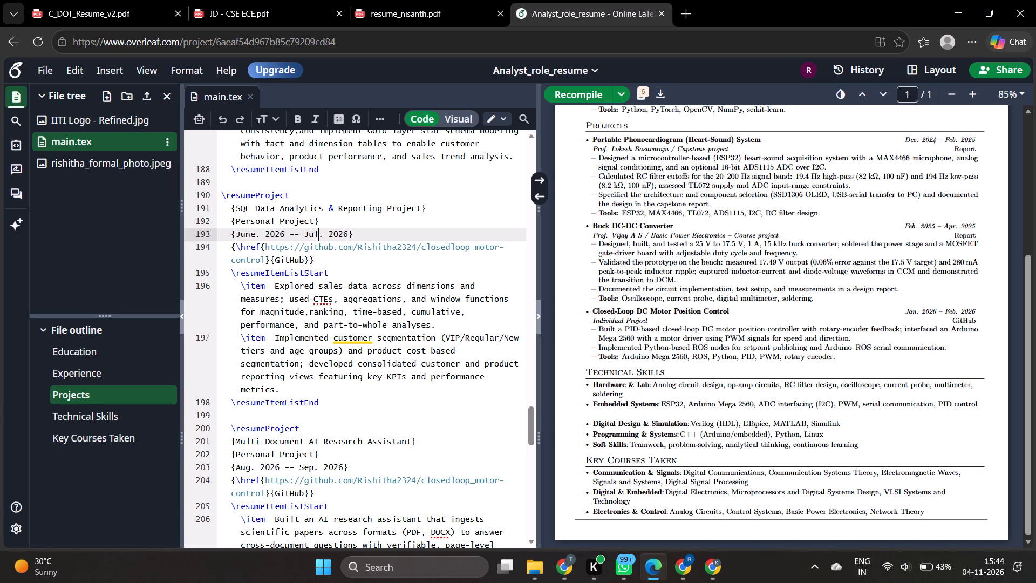
Compare the SQL Data Warehouse Project entry in the Overleaf source with its counterpart in resume_nisanth.pdf.
click(445, 0)
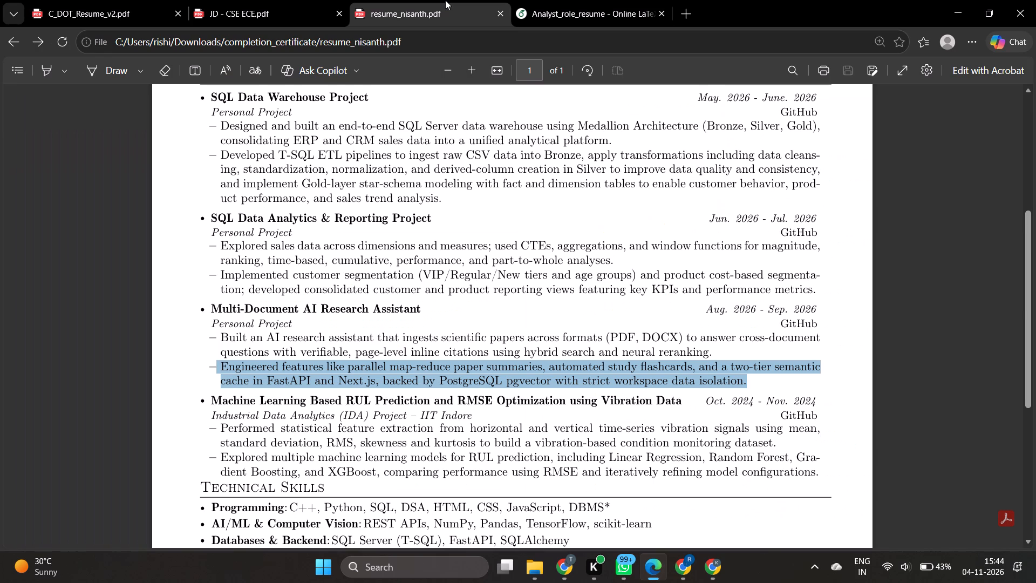
click(550, 0)
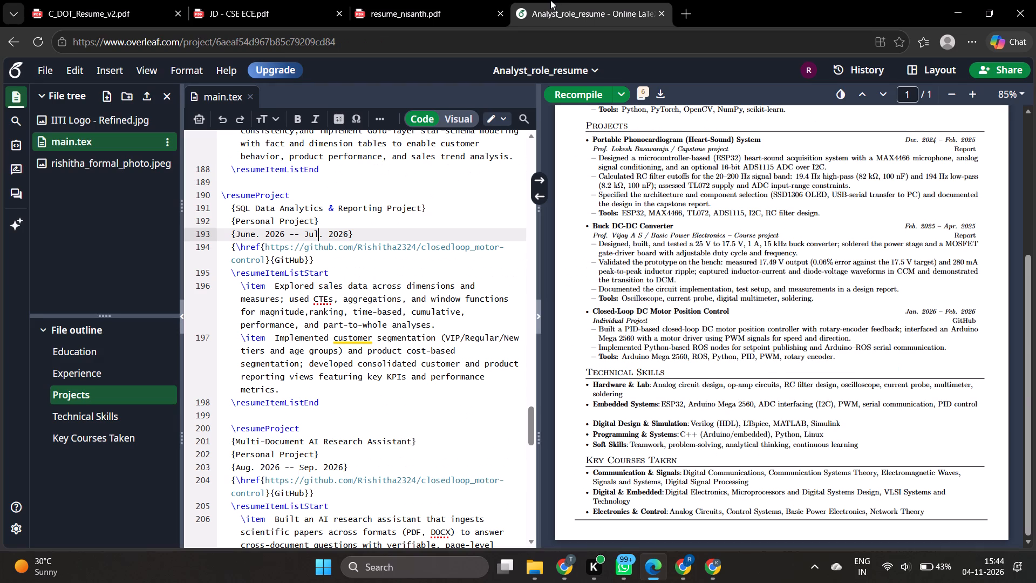
scroll(400, 278, up, 3)
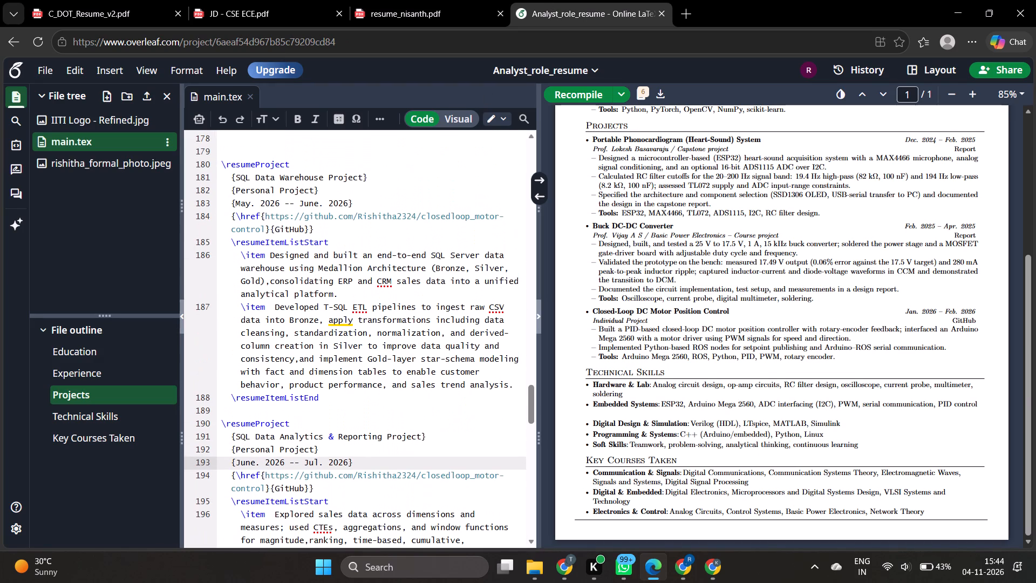
click(403, 0)
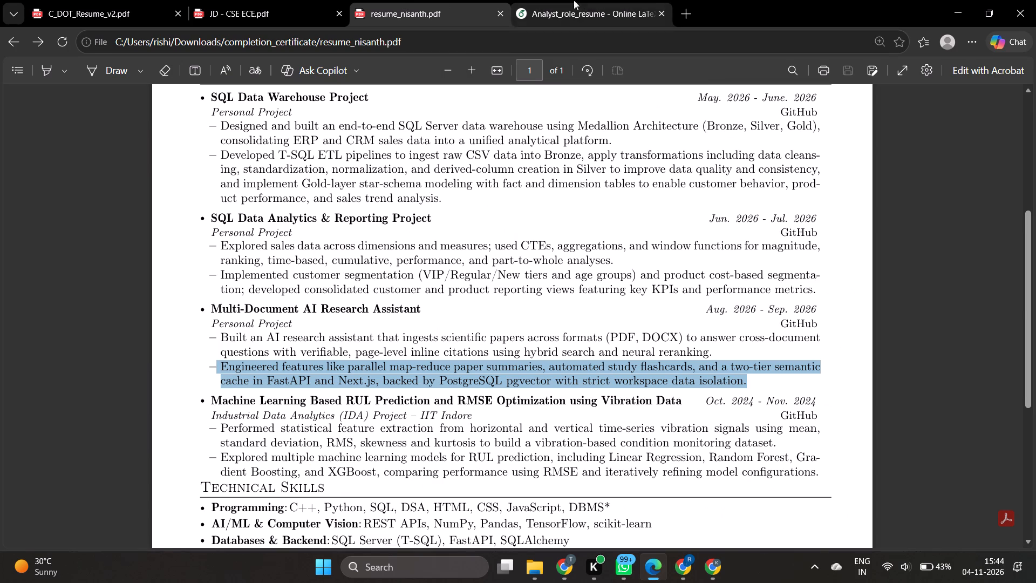
Return to the Overleaf source and look over main.tex from the project entries back through the Experience and Education sections.
click(588, 0)
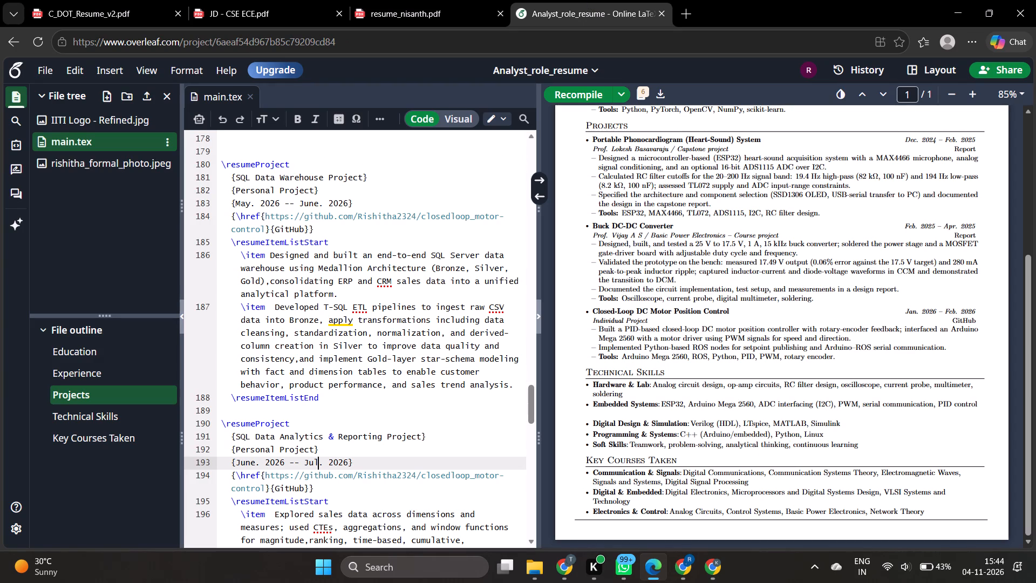
scroll(384, 342, up, 3)
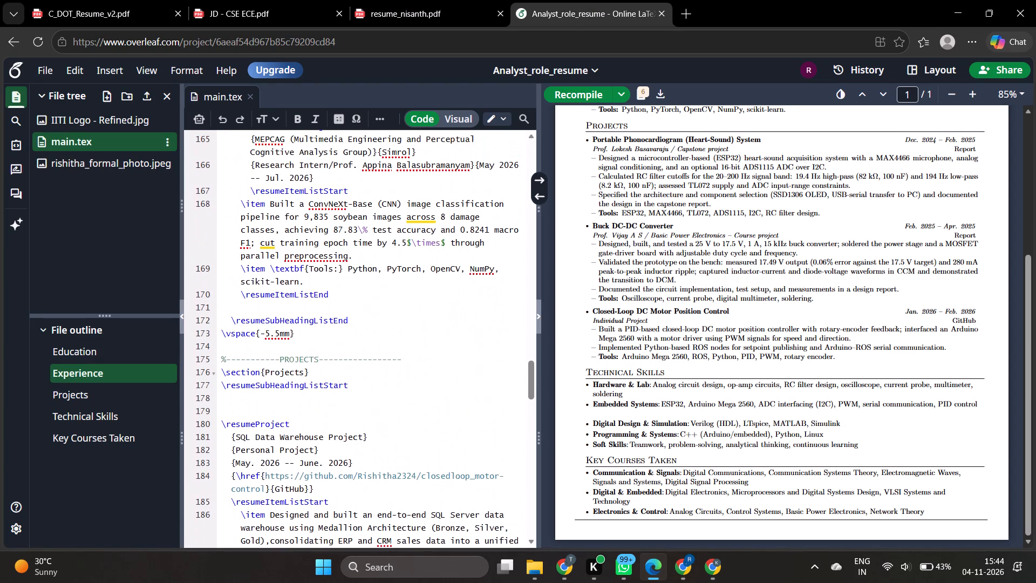
scroll(384, 342, up, 3)
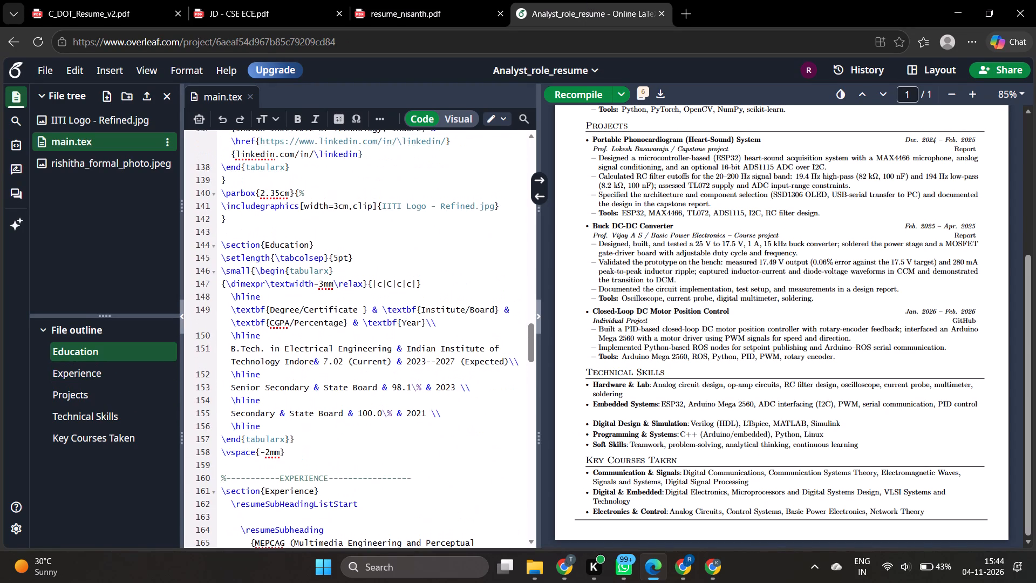
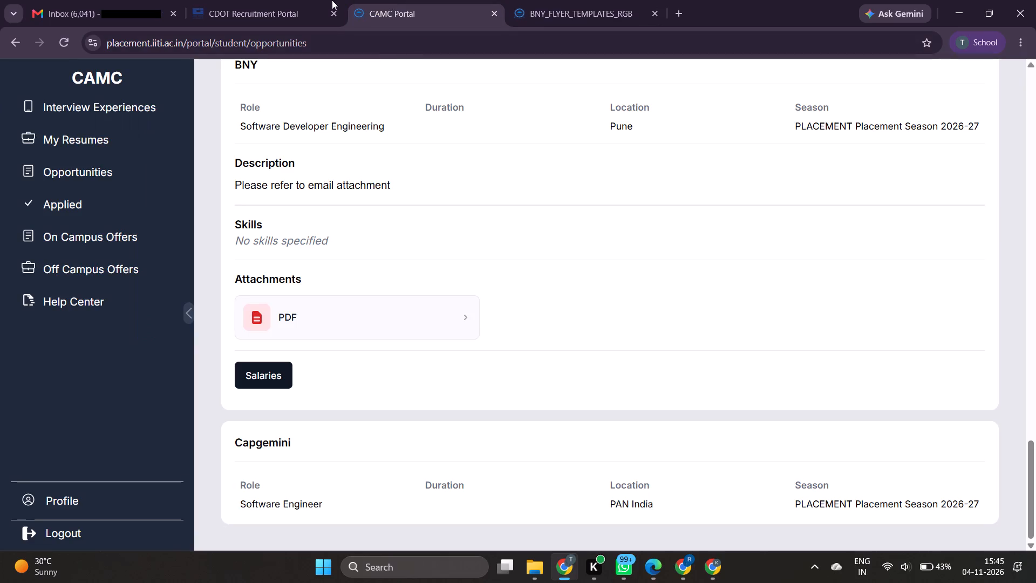
Switch to the CDOT Recruitment Portal college login page.
click(324, 0)
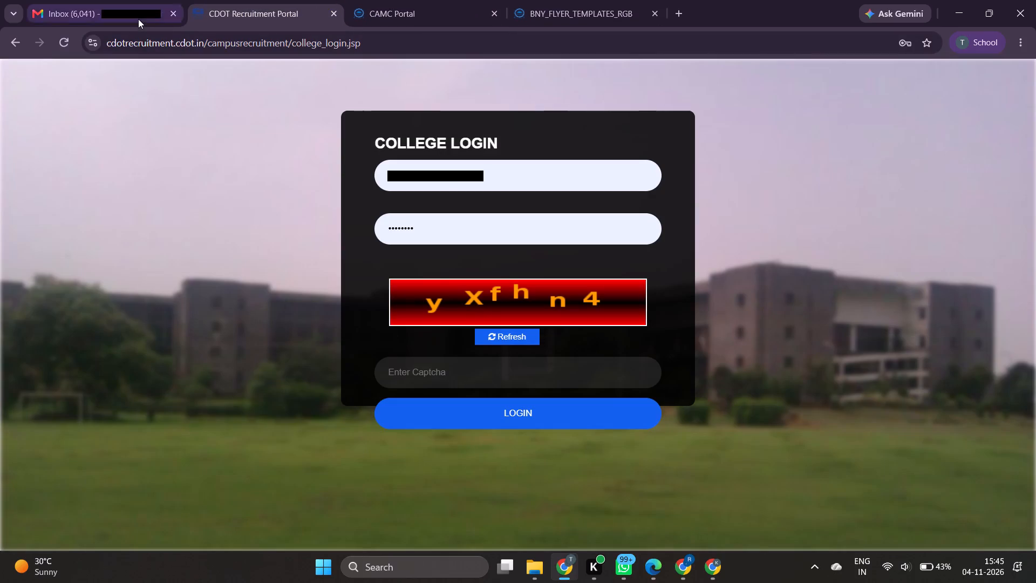
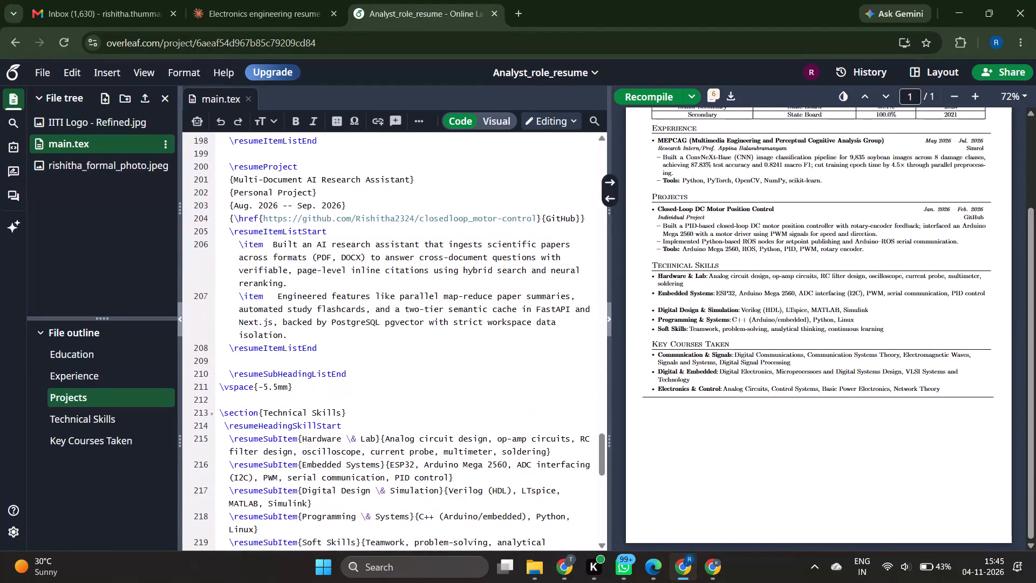
Recompile the resume to refresh the PDF preview with the edited project entries.
scroll(484, 336, down, 1)
scroll(502, 486, down, 1)
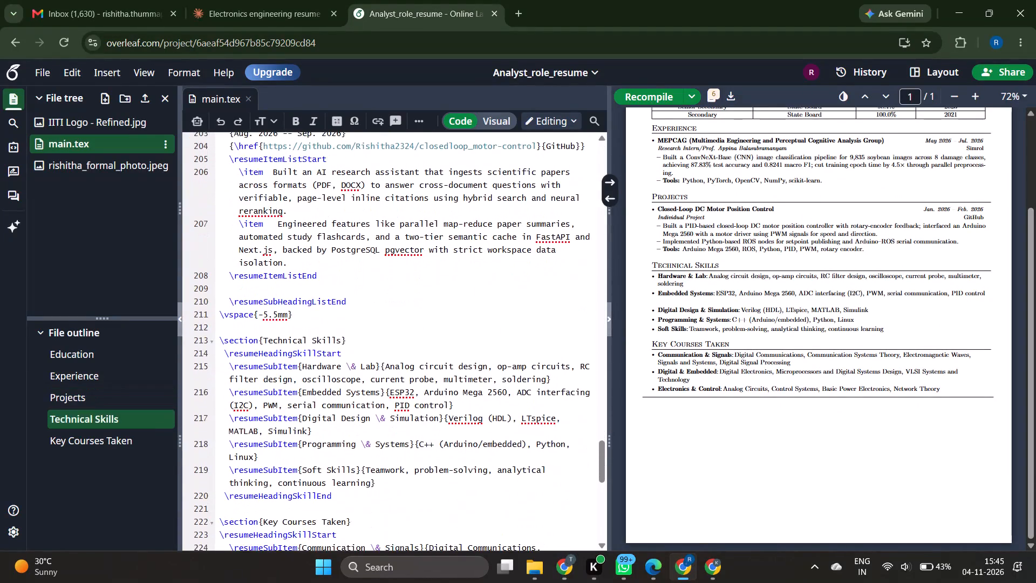
click(647, 94)
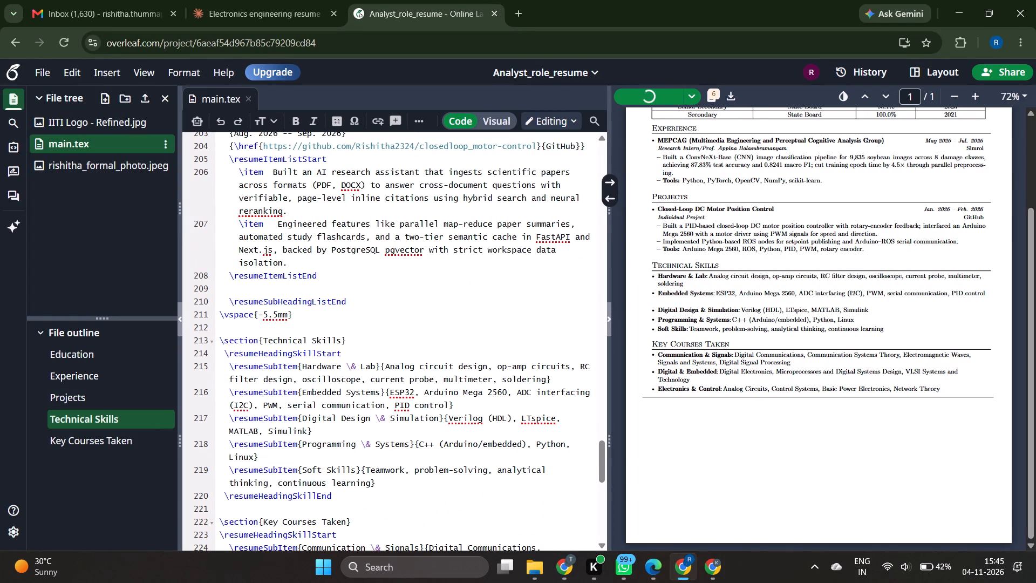
Examine the Projects source around the compile error on line 194, in the SQL Data Analytics & Reporting Project entry.
scroll(421, 331, up, 1)
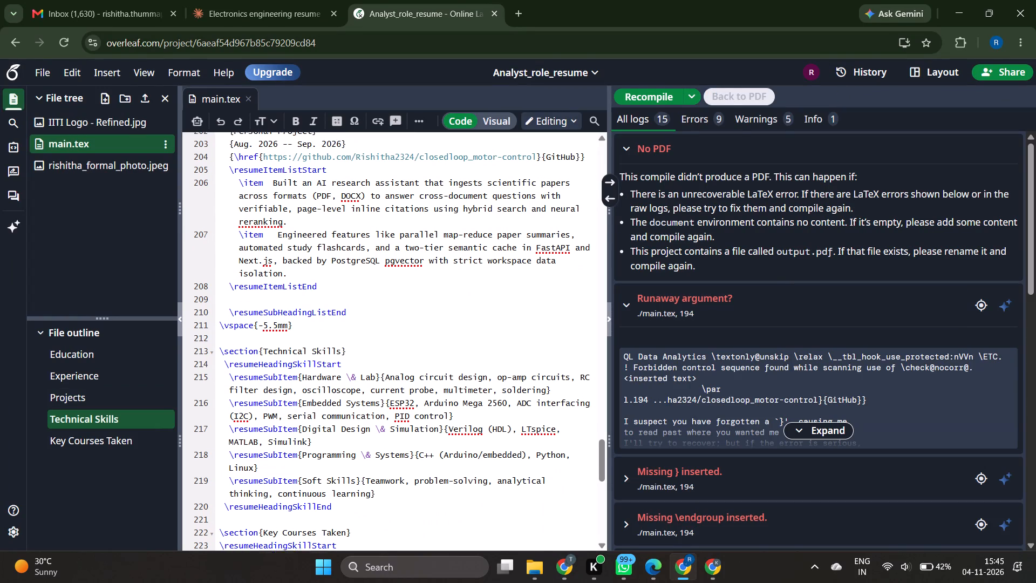
scroll(421, 331, up, 2)
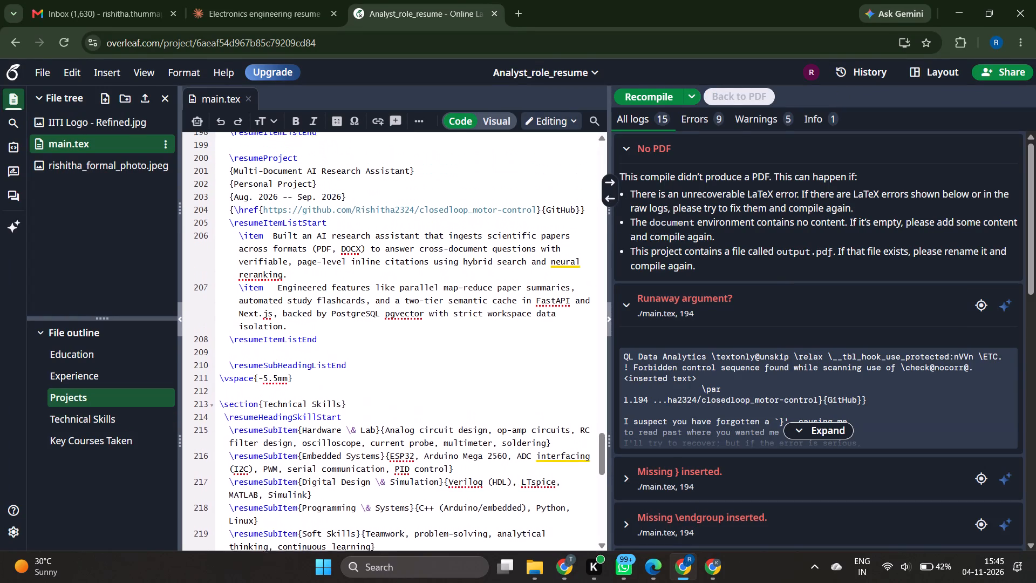
scroll(421, 331, up, 2)
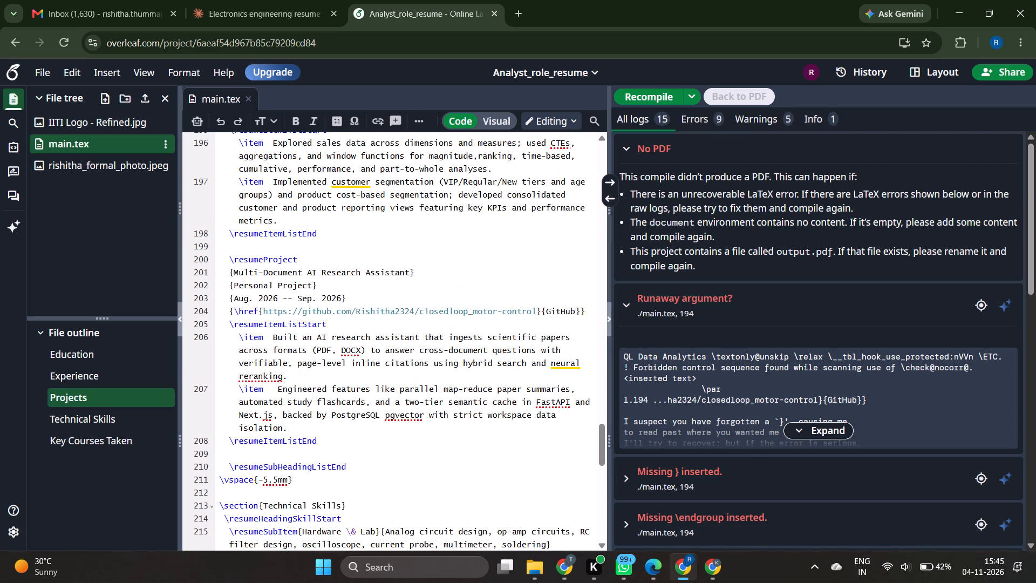
scroll(421, 331, up, 1)
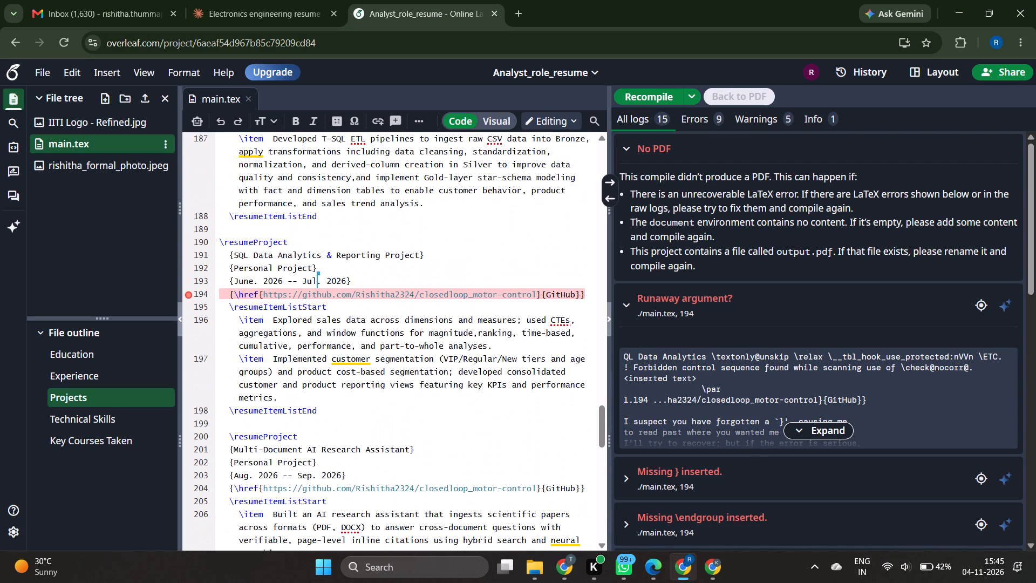
scroll(421, 331, up, 1)
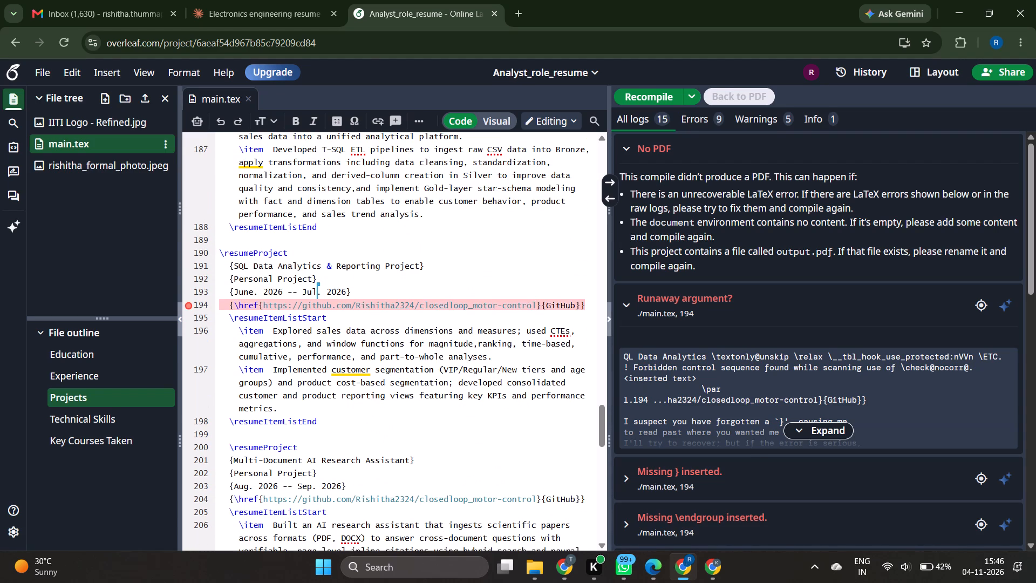
click(360, 289)
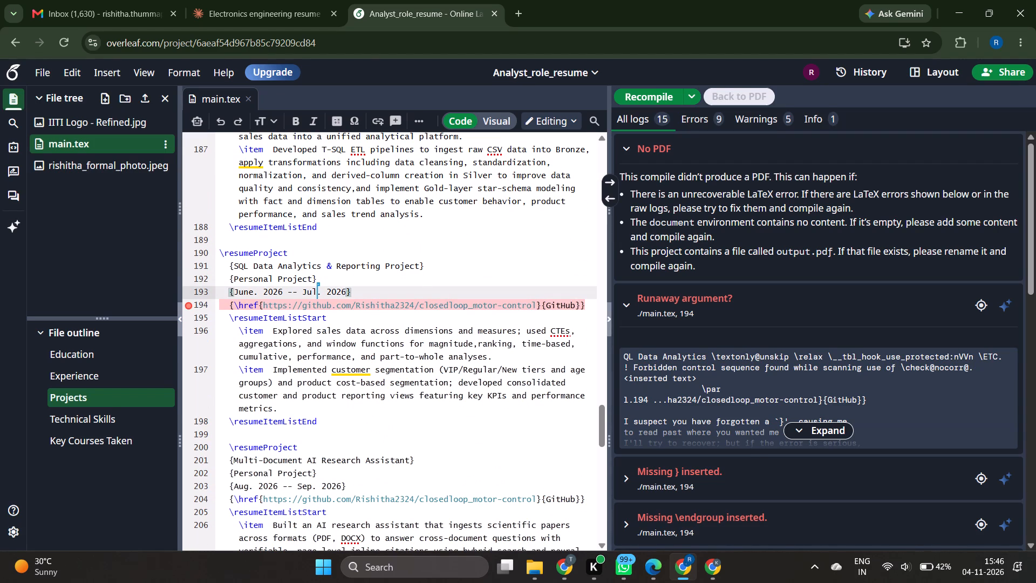
click(311, 293)
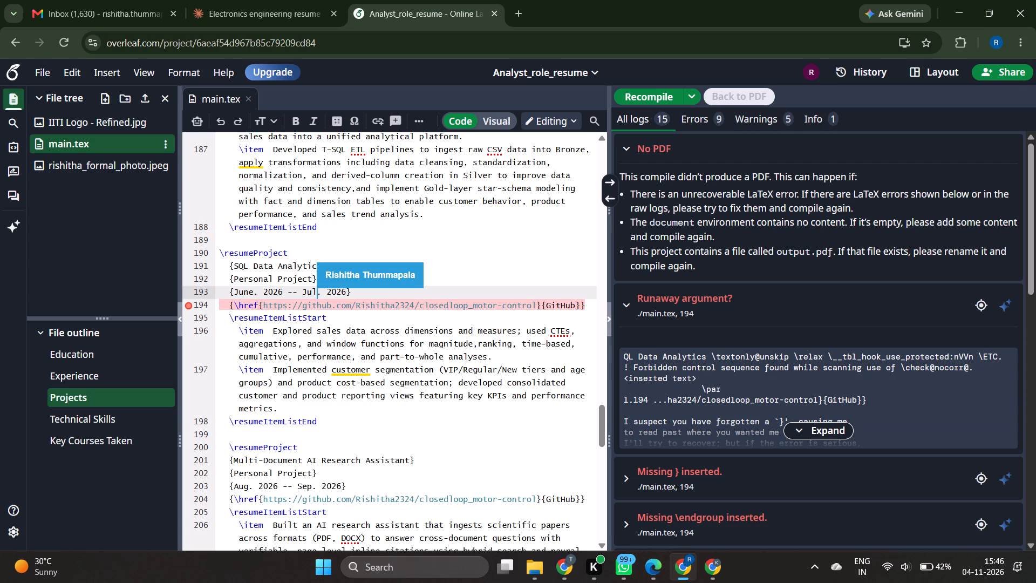
click(318, 291)
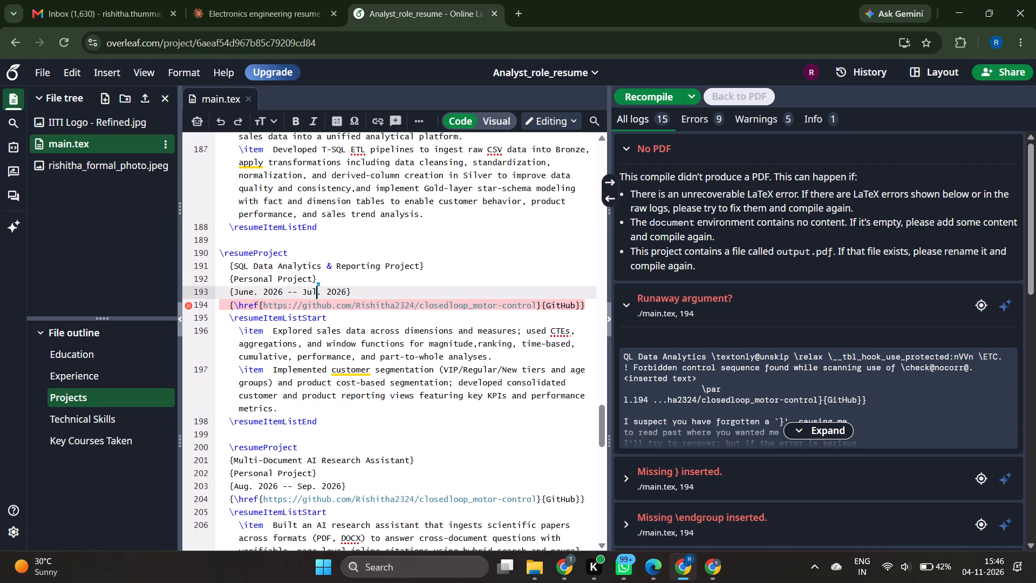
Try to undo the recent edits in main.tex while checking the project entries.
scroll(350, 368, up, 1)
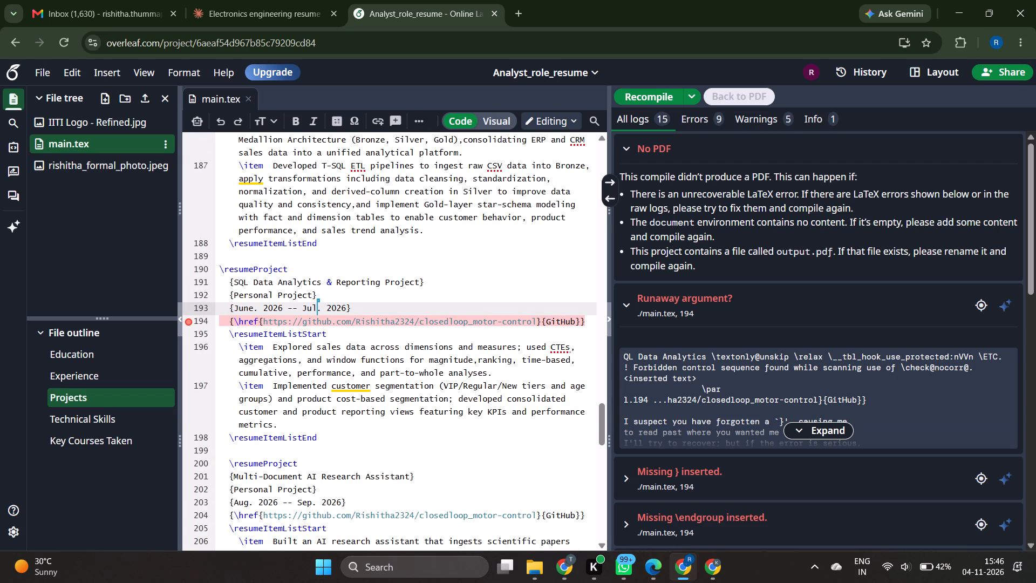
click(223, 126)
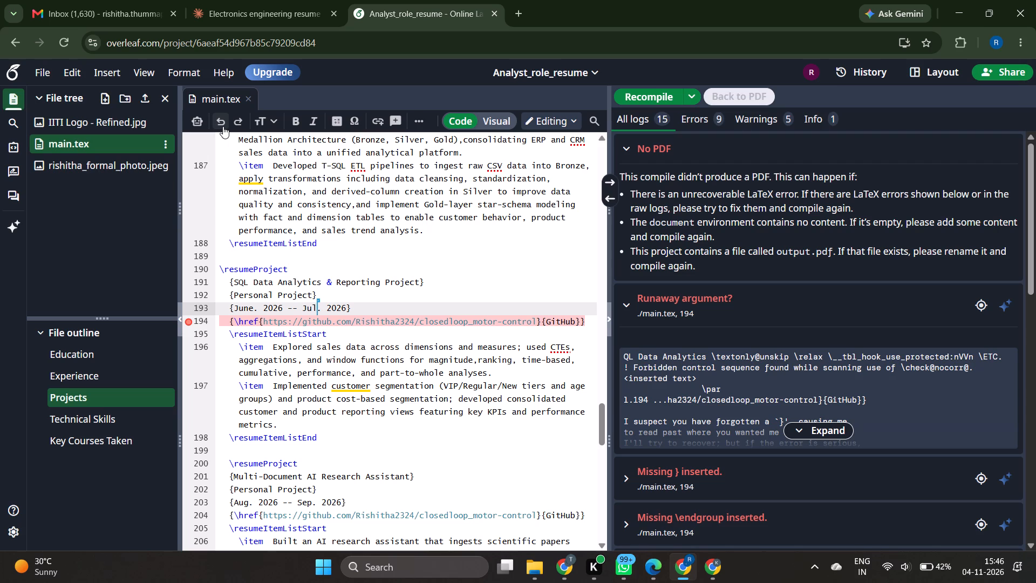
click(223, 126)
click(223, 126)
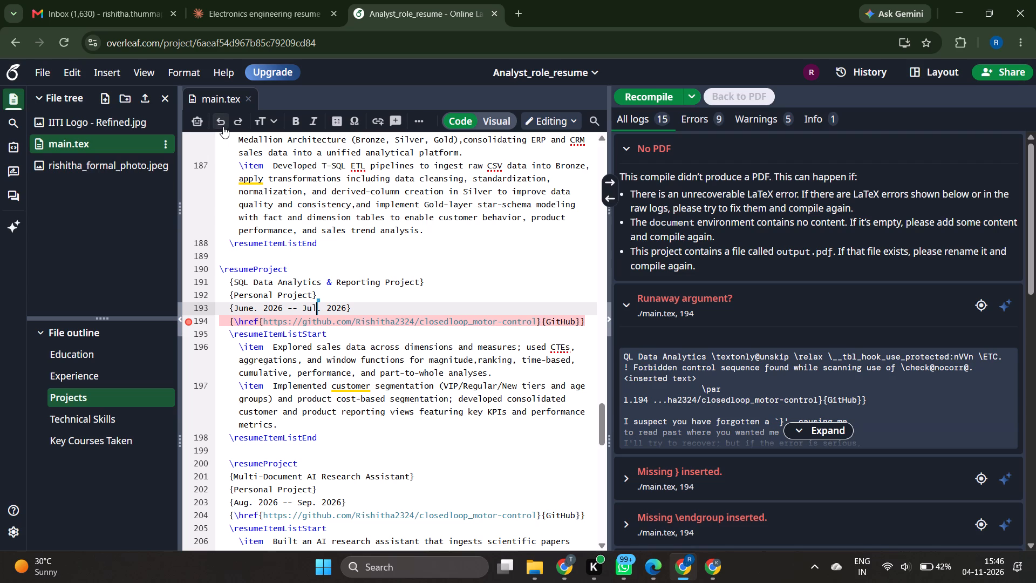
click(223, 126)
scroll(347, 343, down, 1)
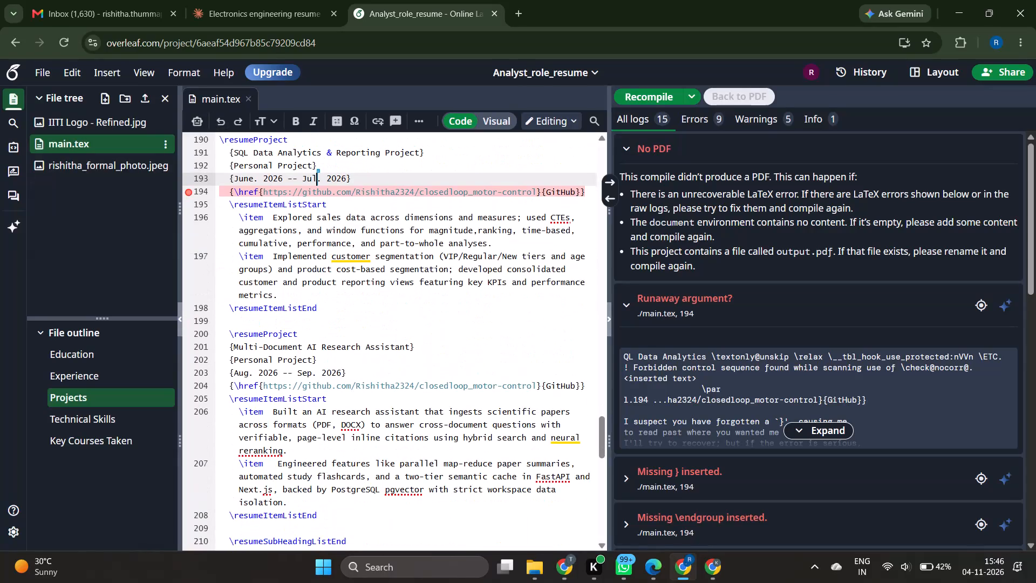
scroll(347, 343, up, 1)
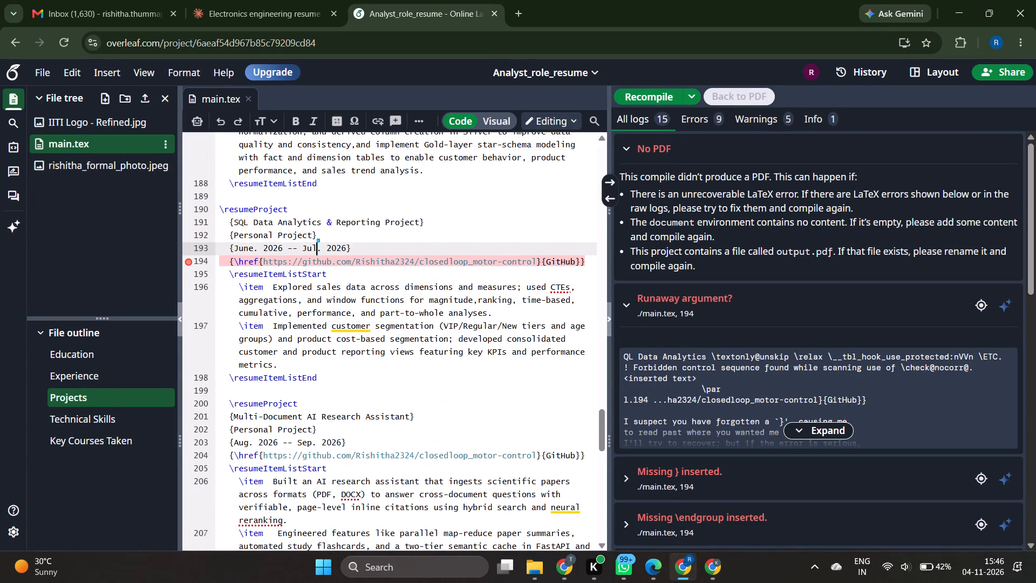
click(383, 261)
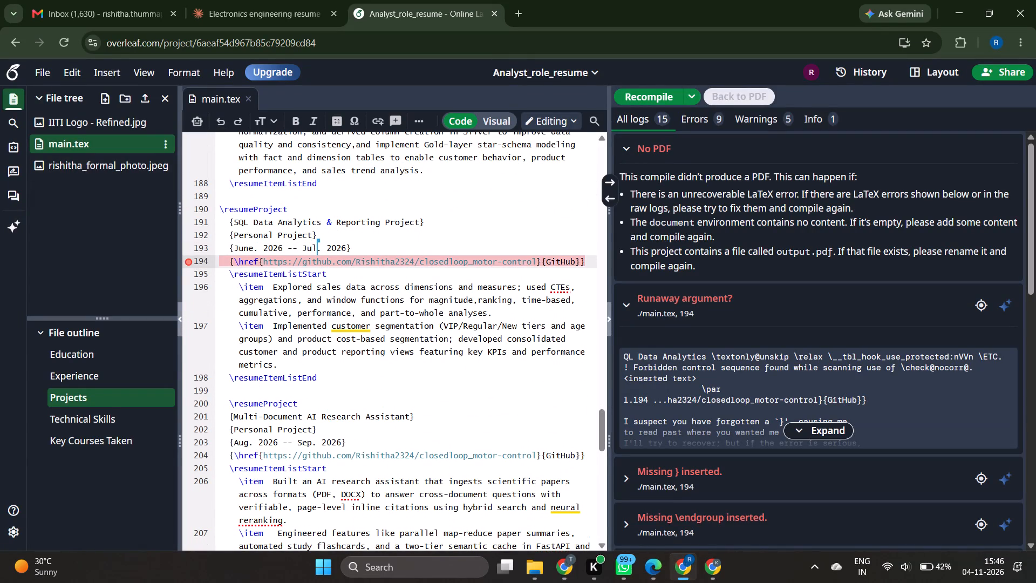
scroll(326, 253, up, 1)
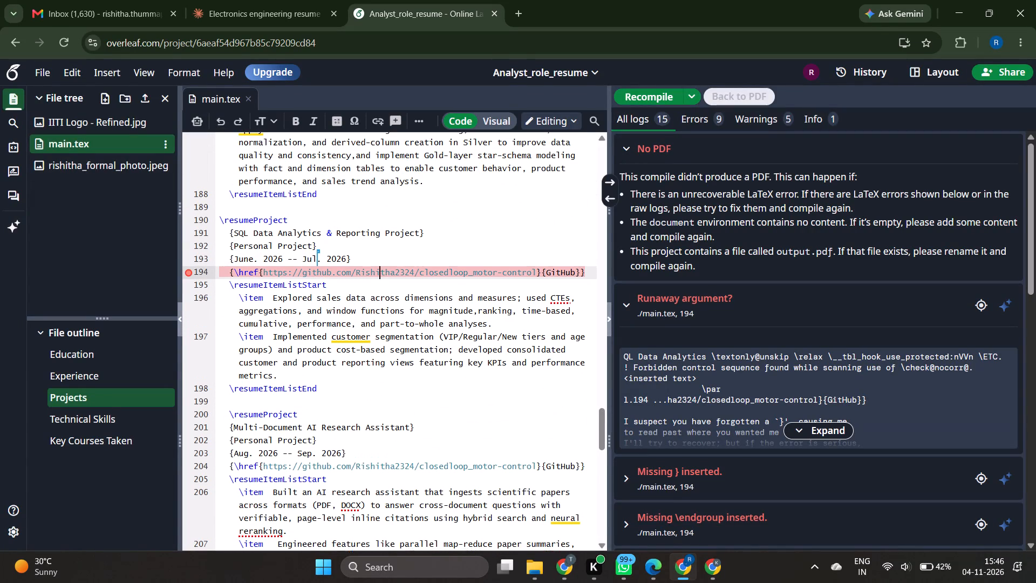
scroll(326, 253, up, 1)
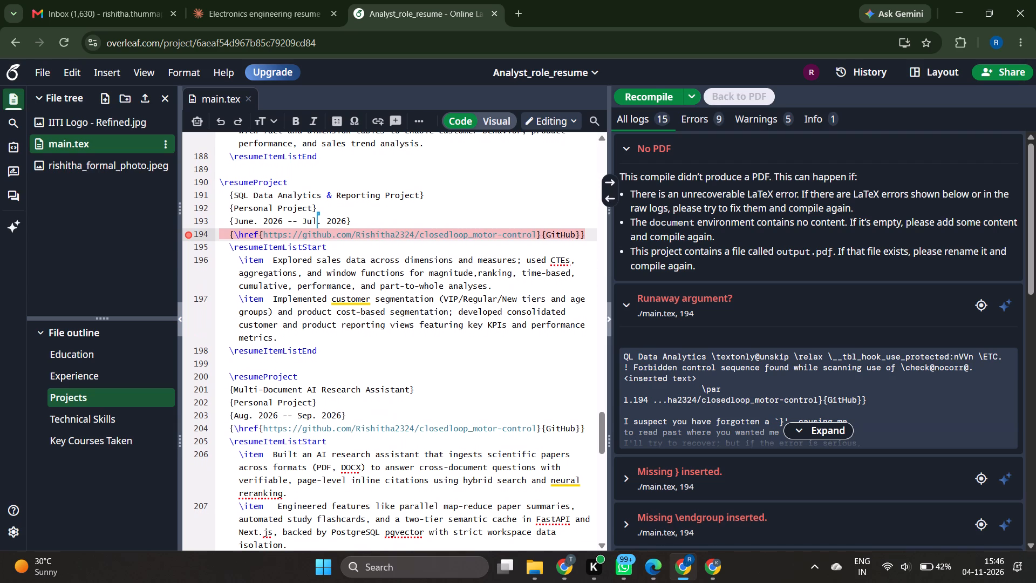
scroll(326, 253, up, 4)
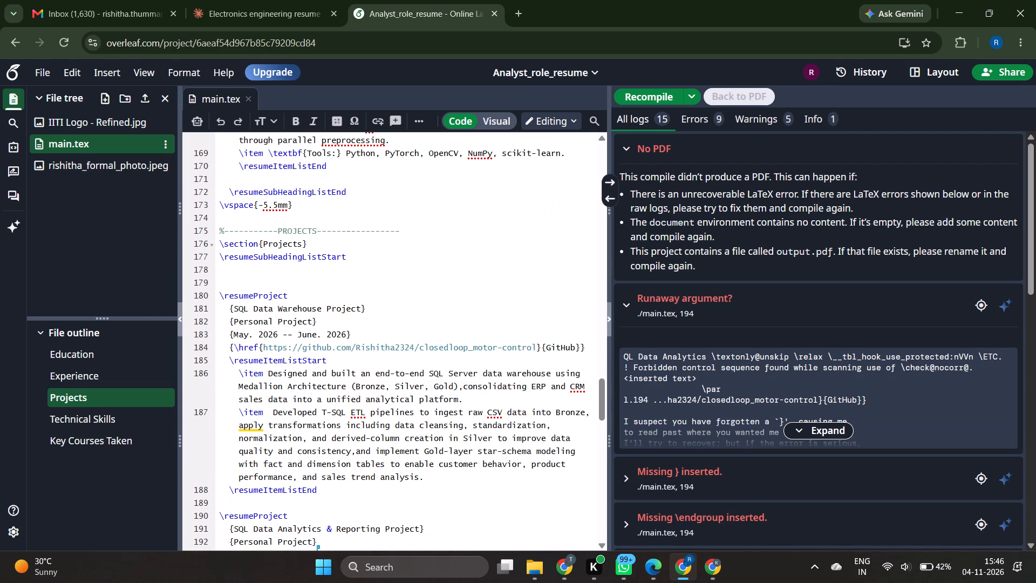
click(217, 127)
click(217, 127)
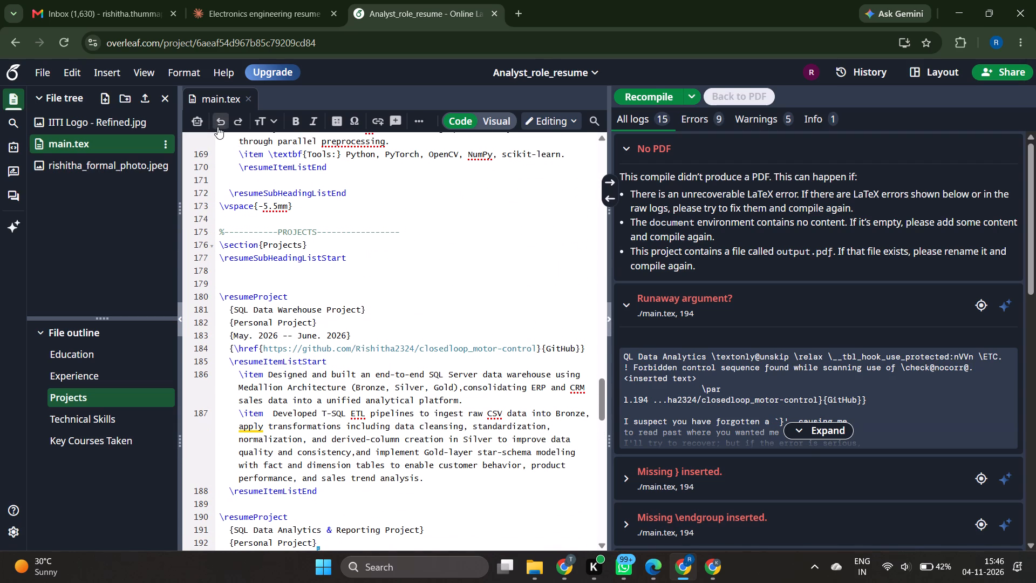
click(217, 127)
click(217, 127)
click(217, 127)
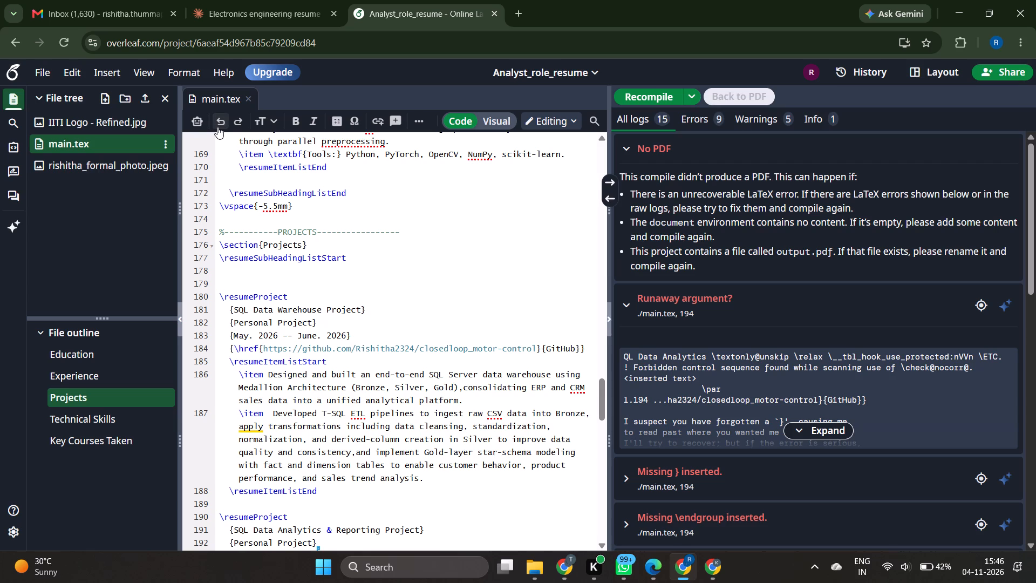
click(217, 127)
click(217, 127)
Open the errors flagged on line 194 and request a suggested fix for the runaway argument.
scroll(343, 412, down, 1)
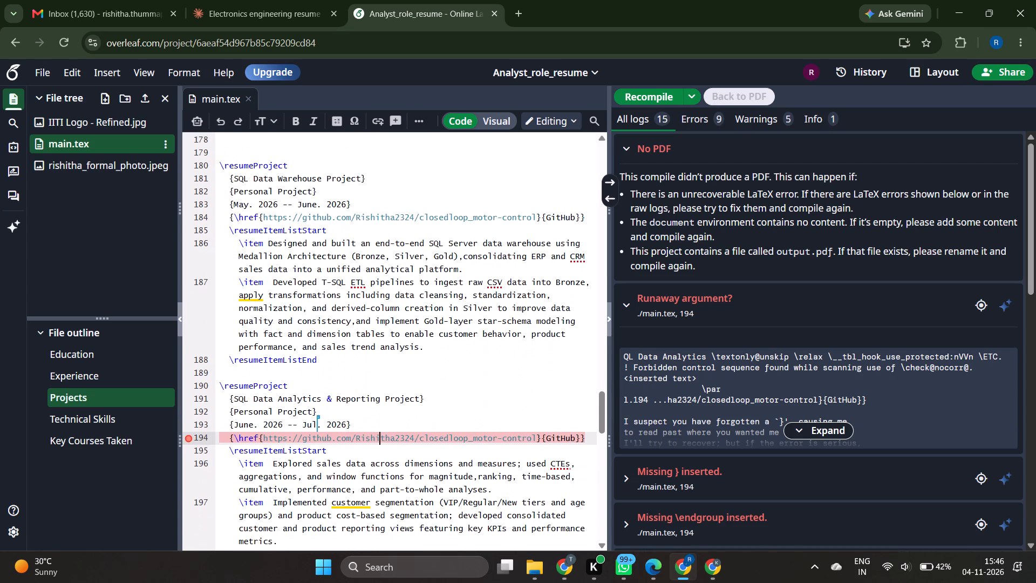
scroll(343, 412, down, 1)
right_click(315, 419)
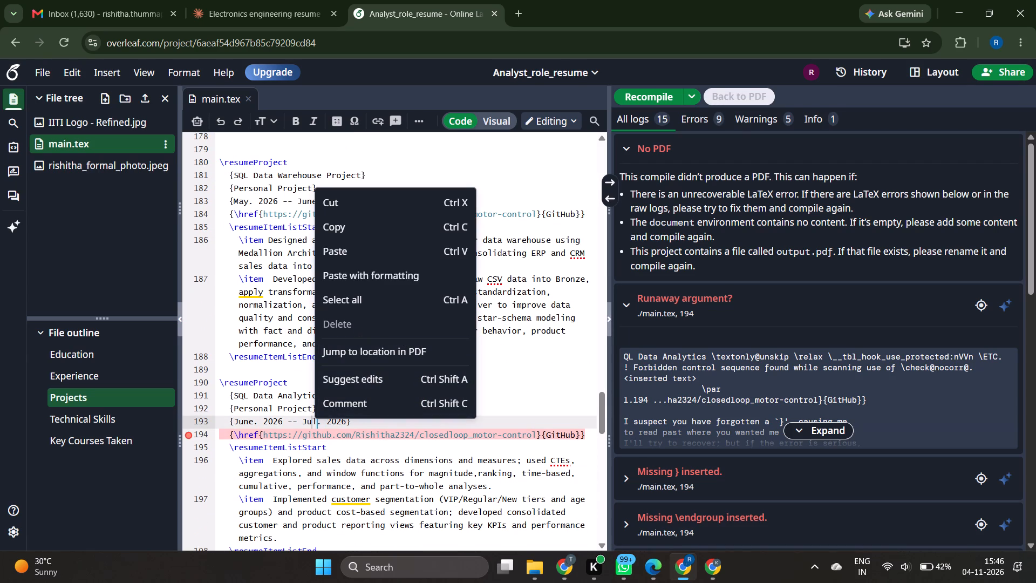
click(519, 357)
click(371, 436)
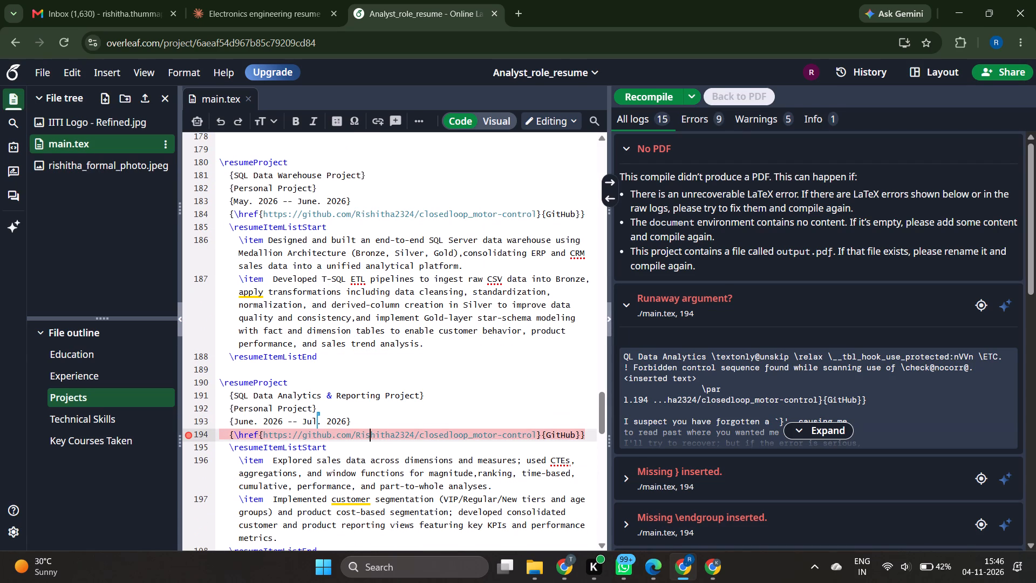
click(310, 398)
click(191, 433)
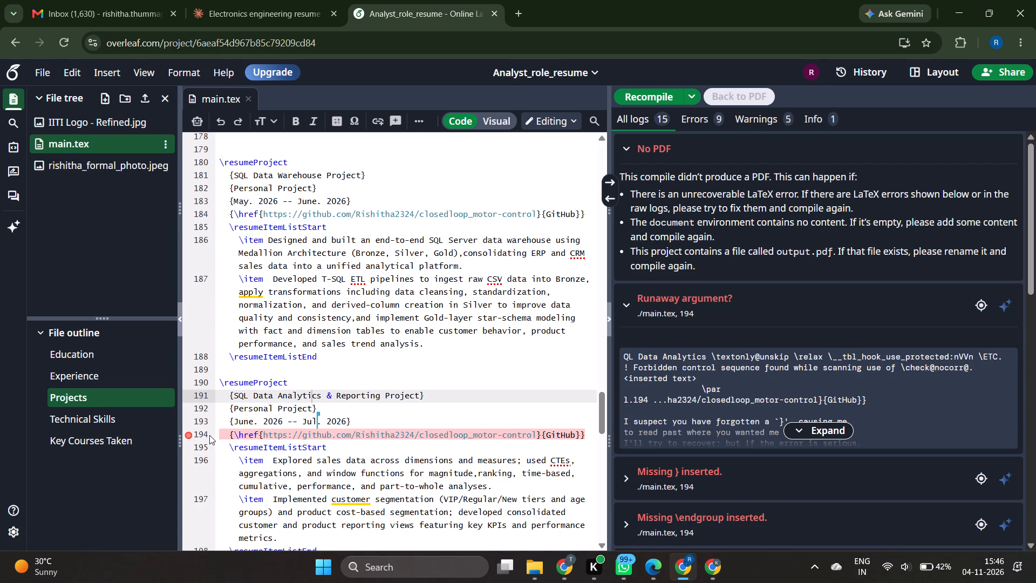
click(189, 433)
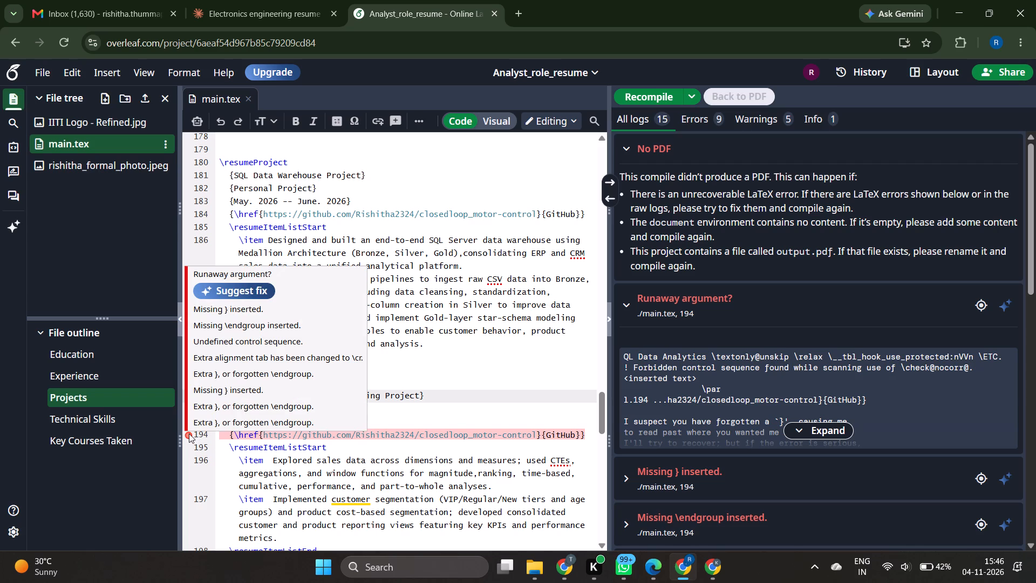
click(233, 295)
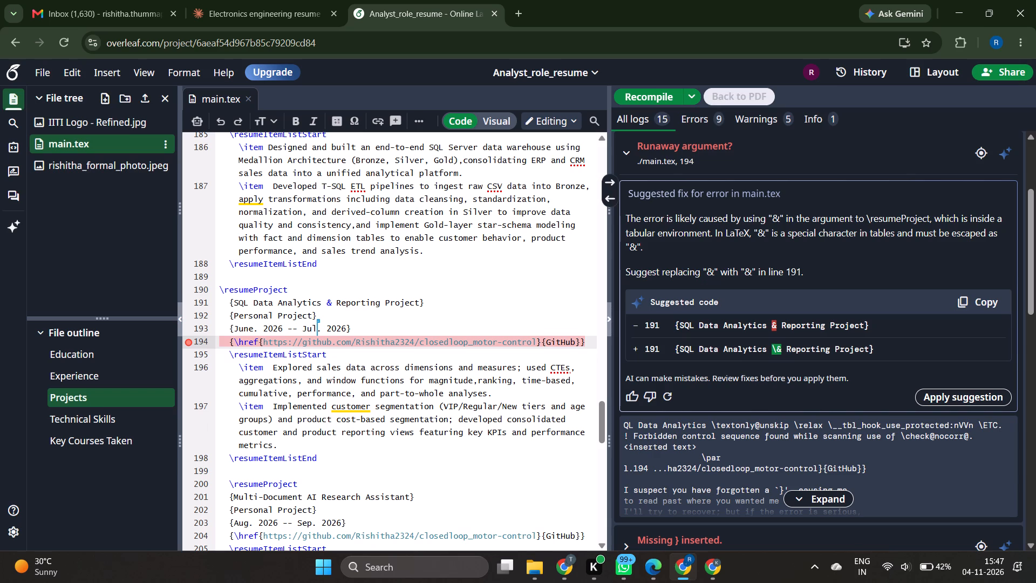
Escape the ampersand as "\&" in the SQL Data Analytics & Reporting Project title on line 191 and recompile the resume.
click(326, 302)
key(backslash)
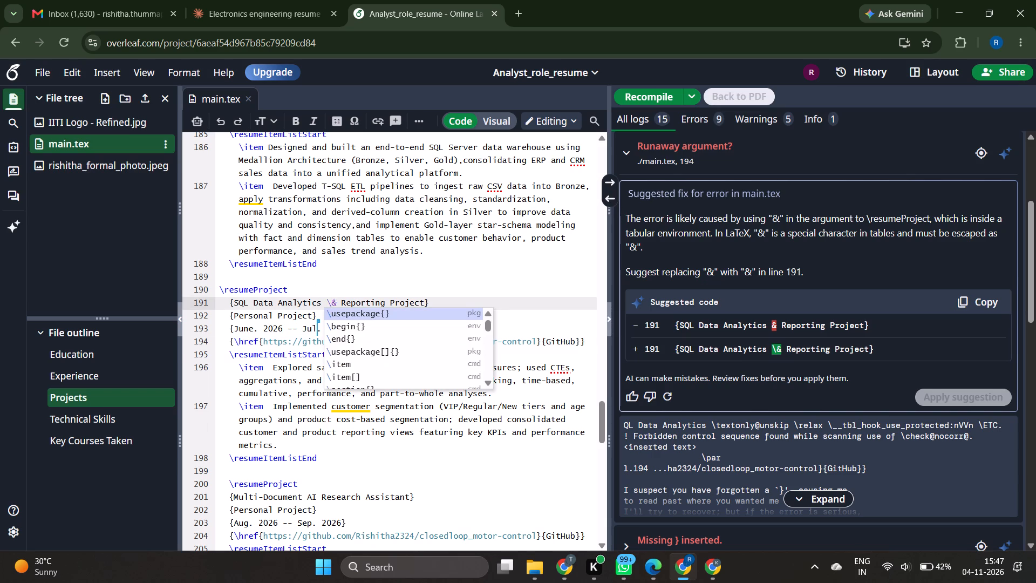
click(442, 447)
scroll(442, 447, down, 2)
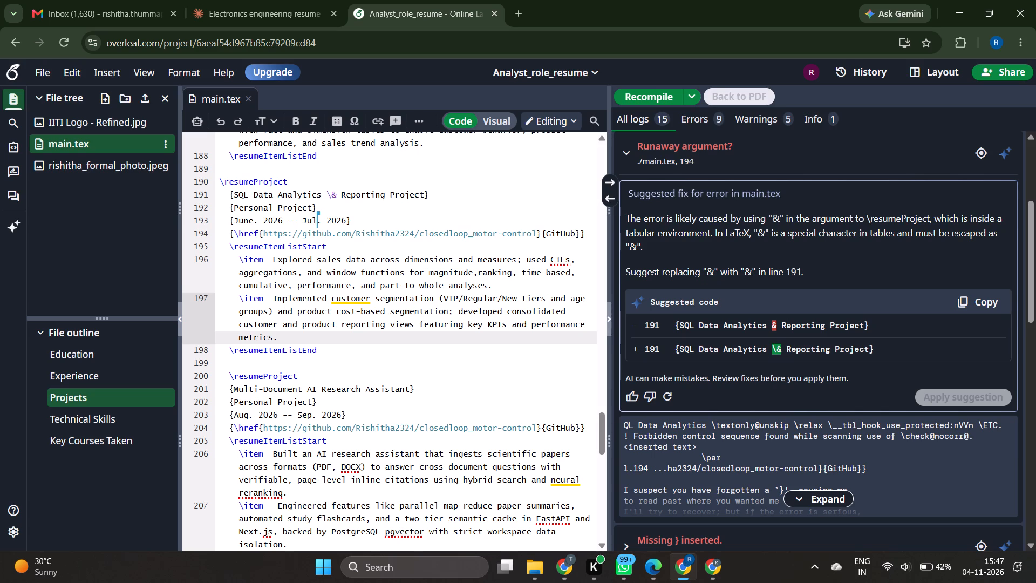
click(653, 103)
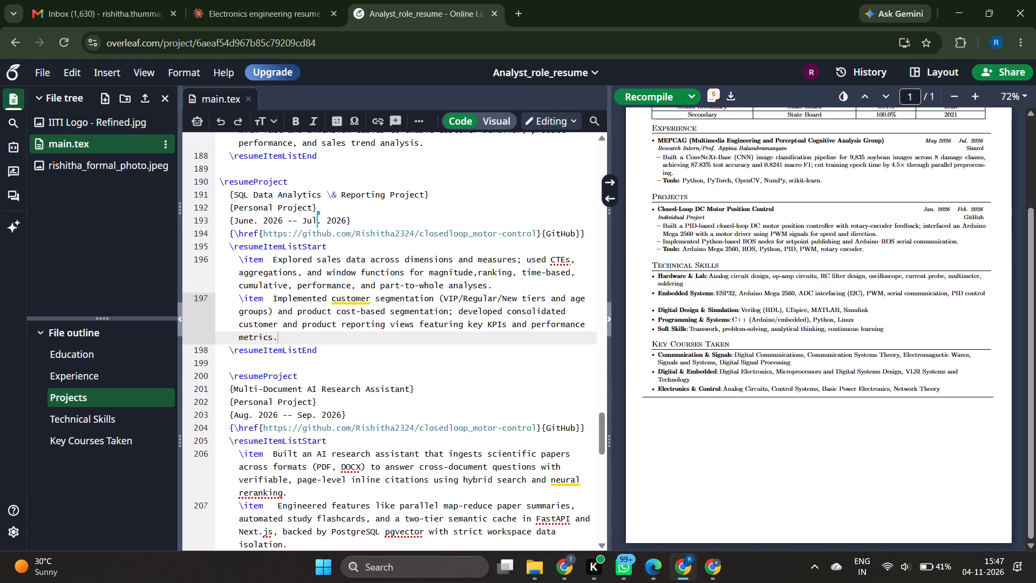
Review the recompiled resume and look through the source from the Education section to Technical Skills and Key Courses Taken.
scroll(786, 292, up, 2)
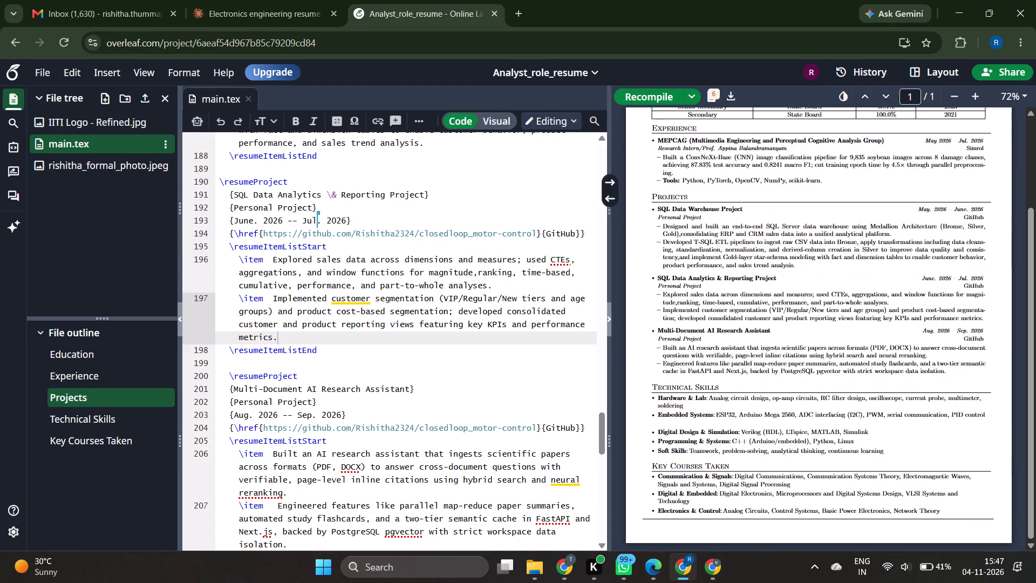
scroll(786, 292, up, 1)
scroll(786, 292, down, 3)
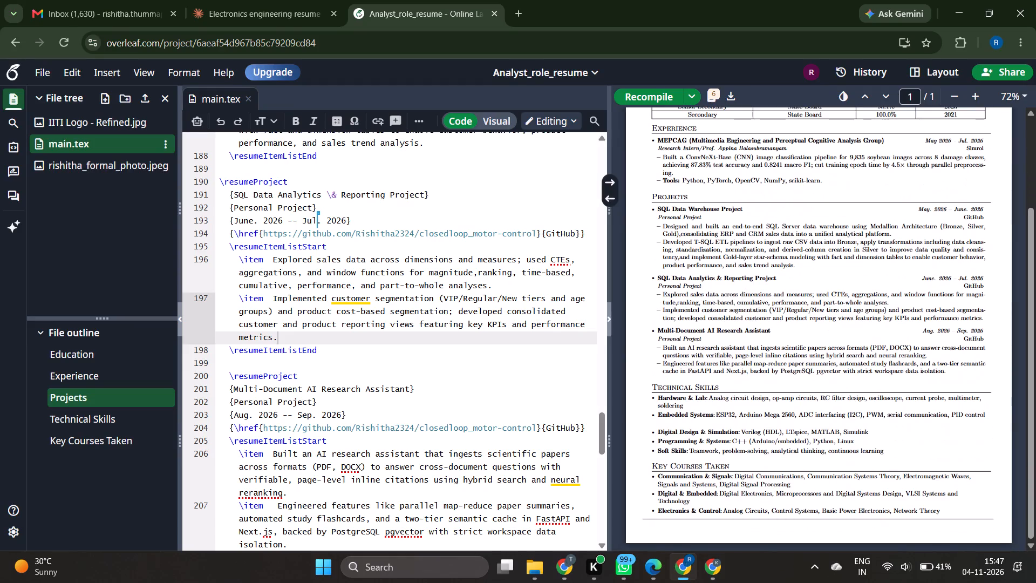
scroll(786, 292, down, 1)
scroll(459, 270, up, 1)
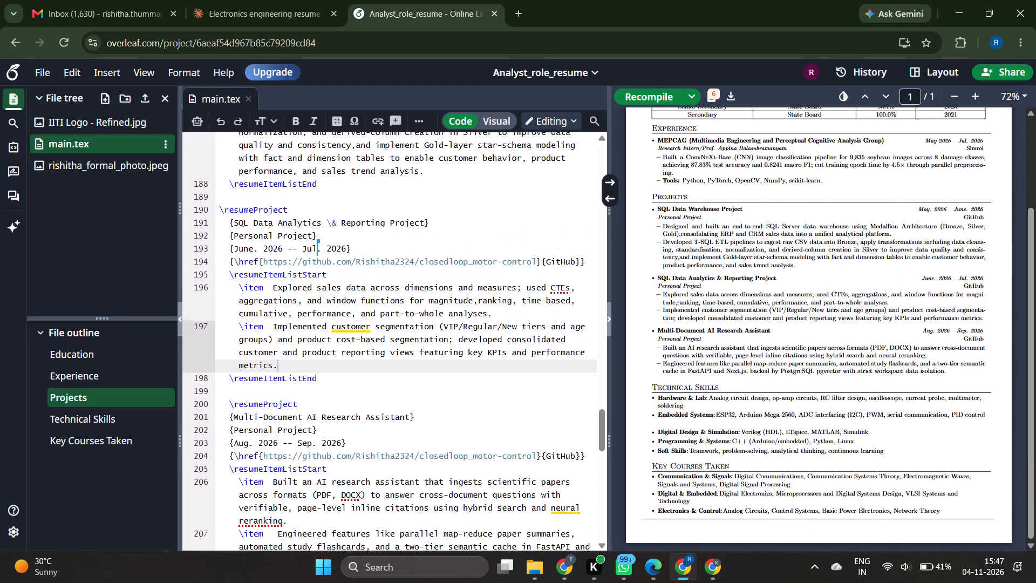
scroll(459, 270, up, 7)
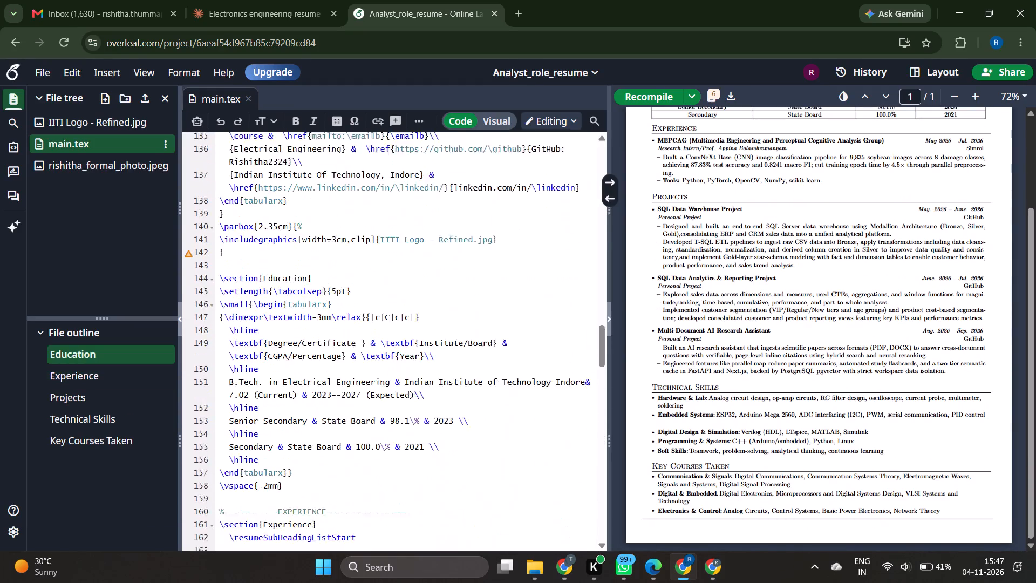
scroll(355, 243, up, 3)
scroll(355, 243, down, 8)
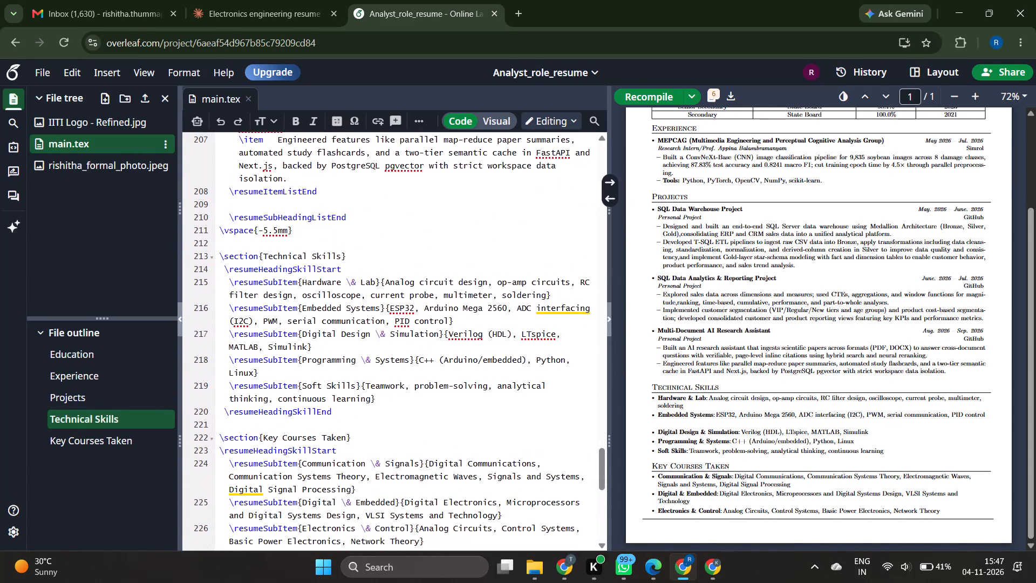
Comment out the whole Experience section in main.tex, from its \section line through the closing \vspace{-5.5mm}, lines 161 to 173.
scroll(355, 243, up, 8)
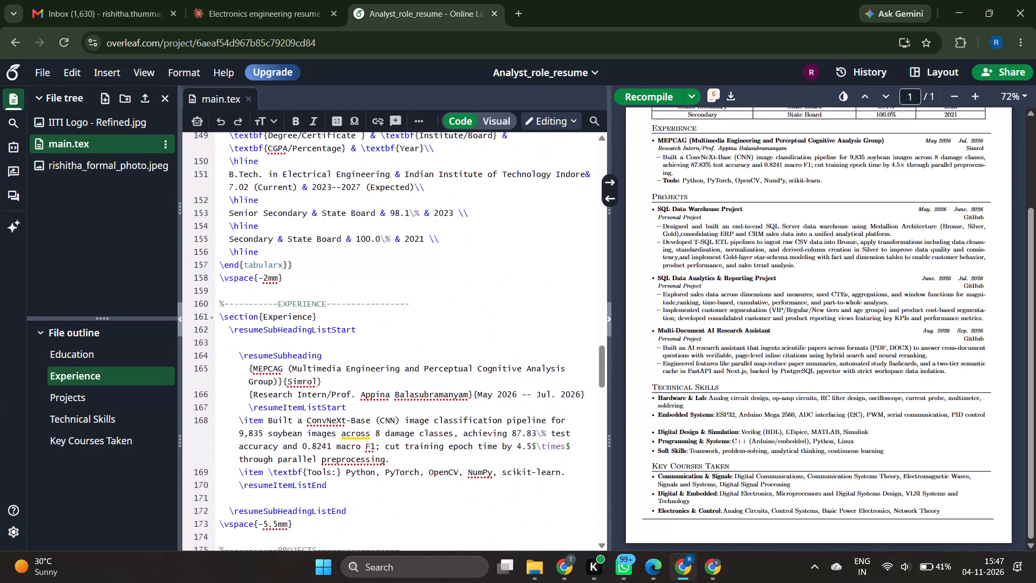
scroll(355, 243, up, 2)
scroll(355, 243, down, 3)
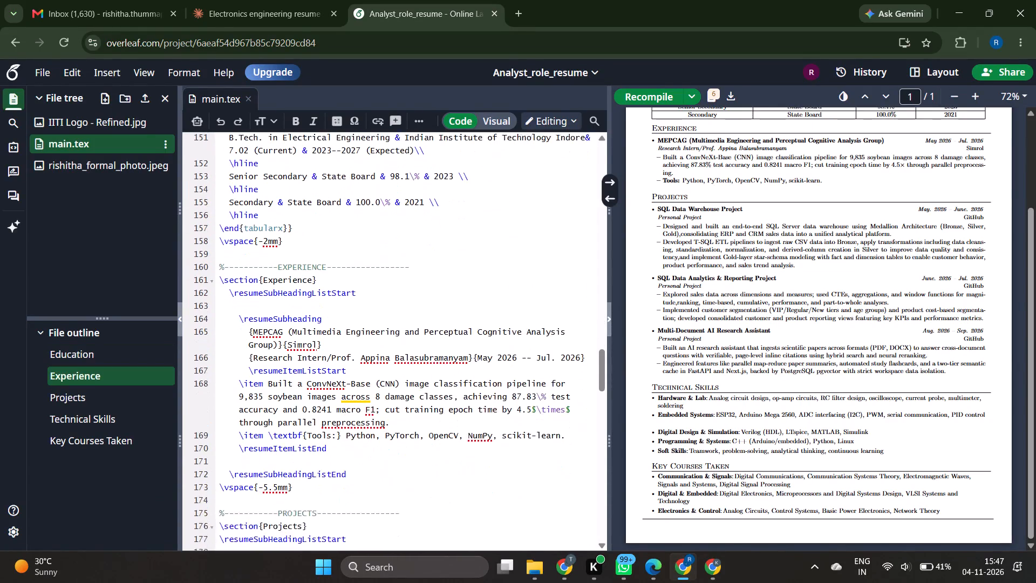
scroll(355, 243, down, 1)
scroll(343, 465, down, 1)
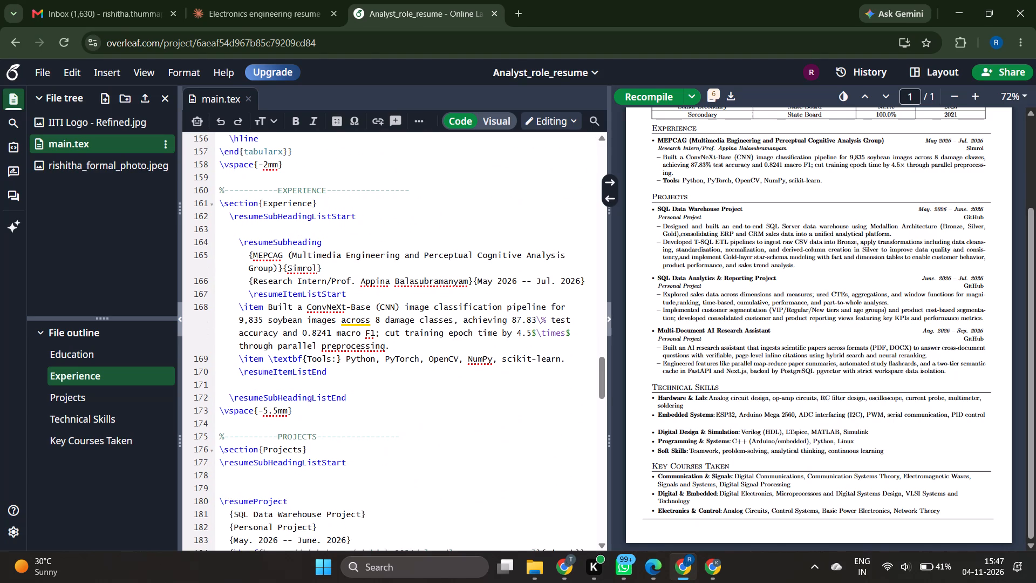
drag(298, 412, 219, 194)
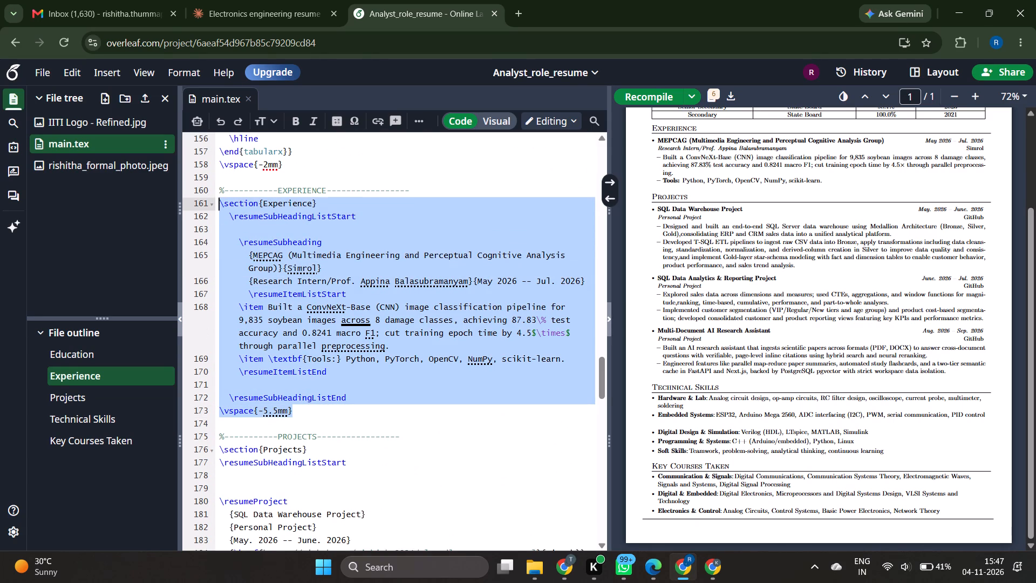
drag(219, 194, 222, 206)
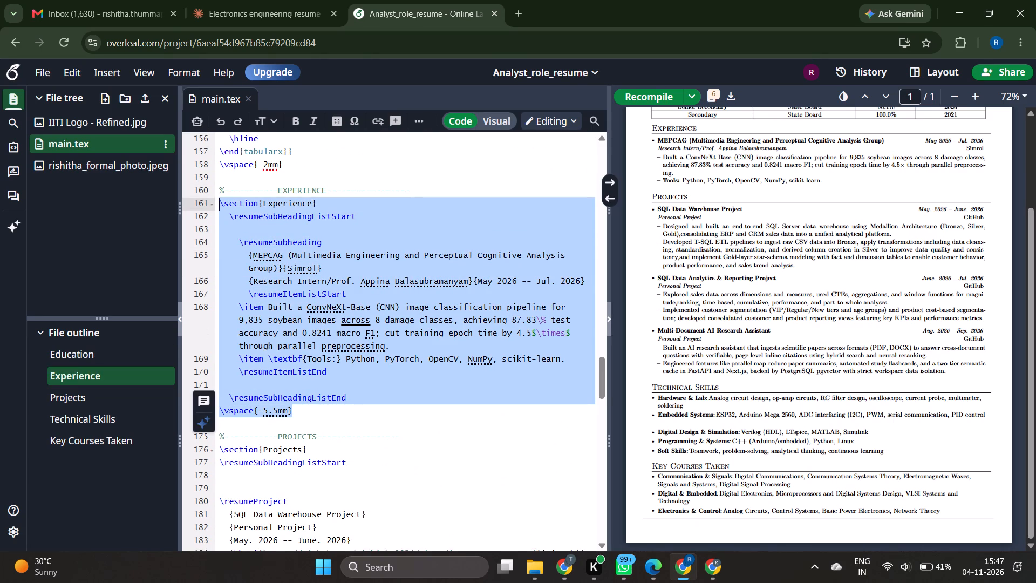
key(ctrl+slash)
click(442, 479)
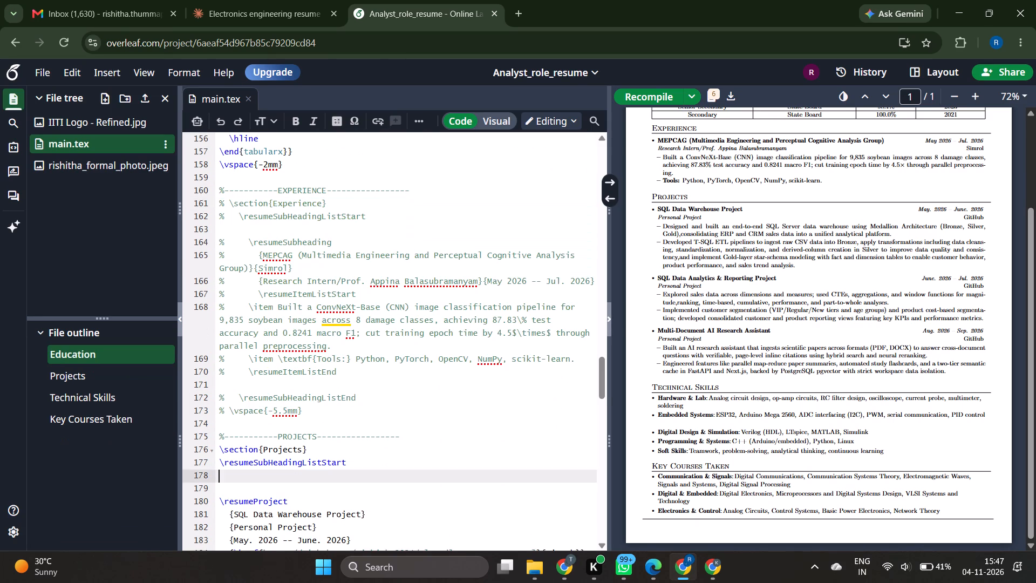
scroll(442, 479, down, 1)
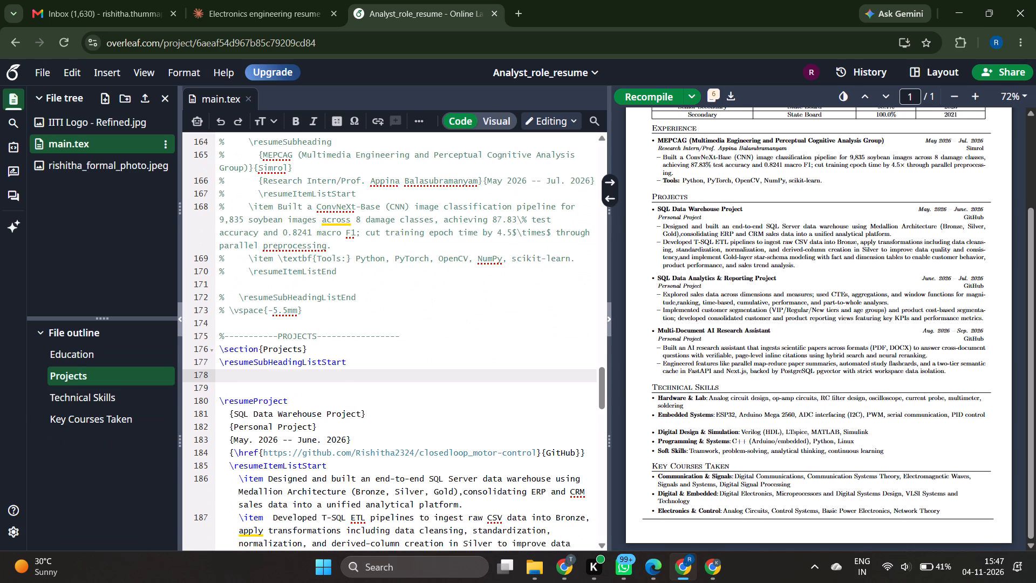
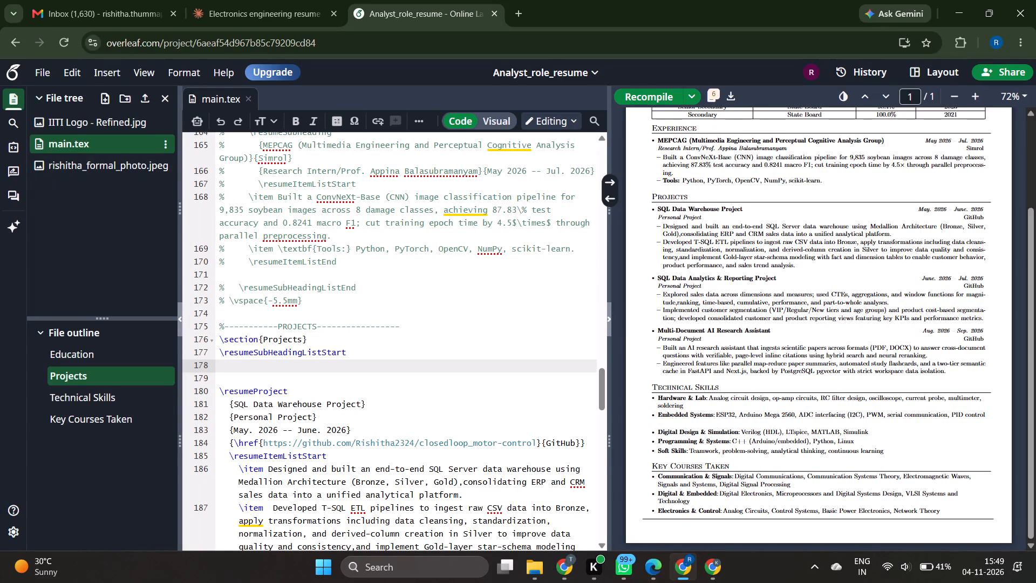
Recompile the resume without the Experience section and look over the updated PDF from the header to Key Courses Taken.
click(651, 94)
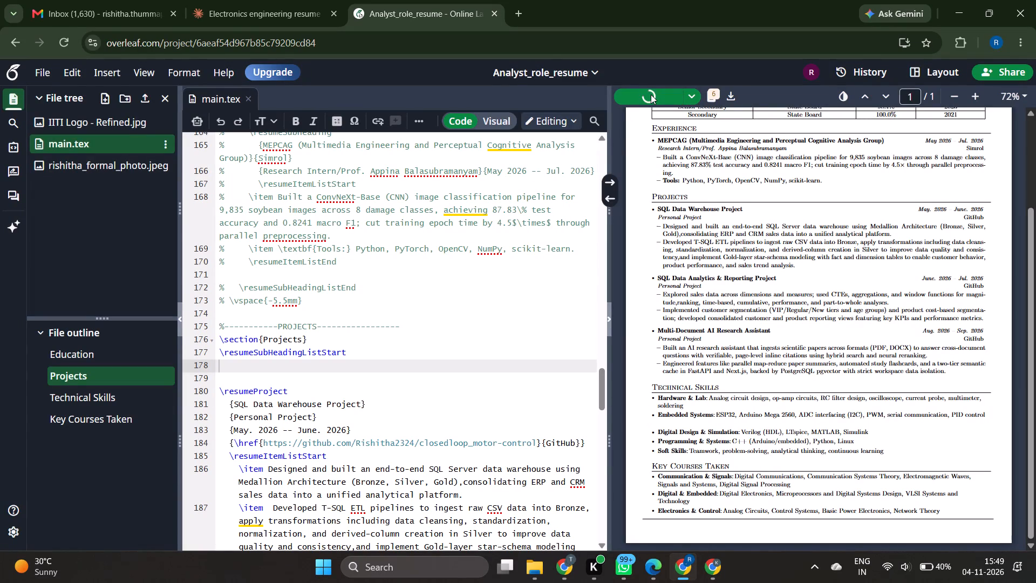
click(241, 0)
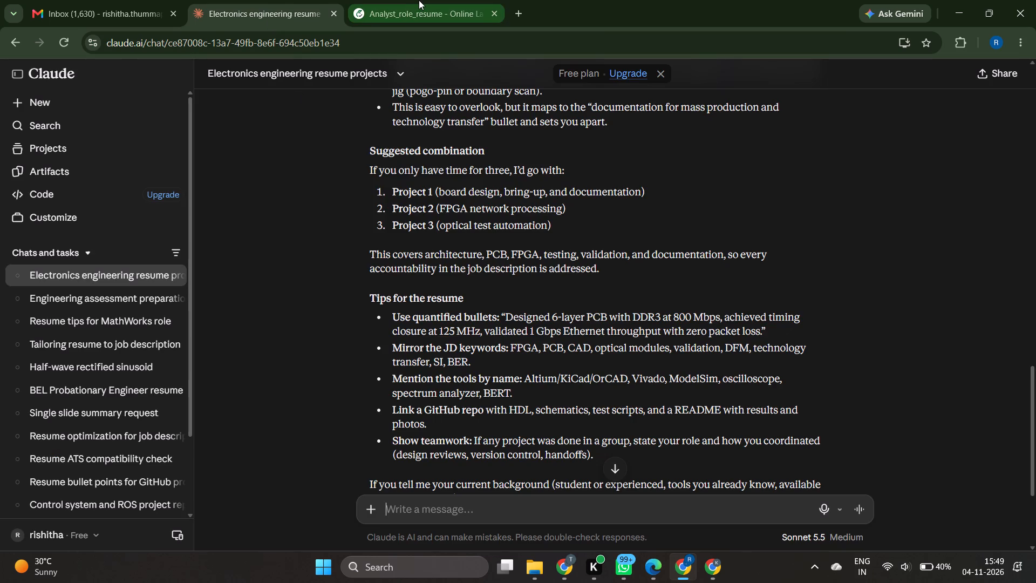
click(419, 0)
scroll(753, 231, up, 3)
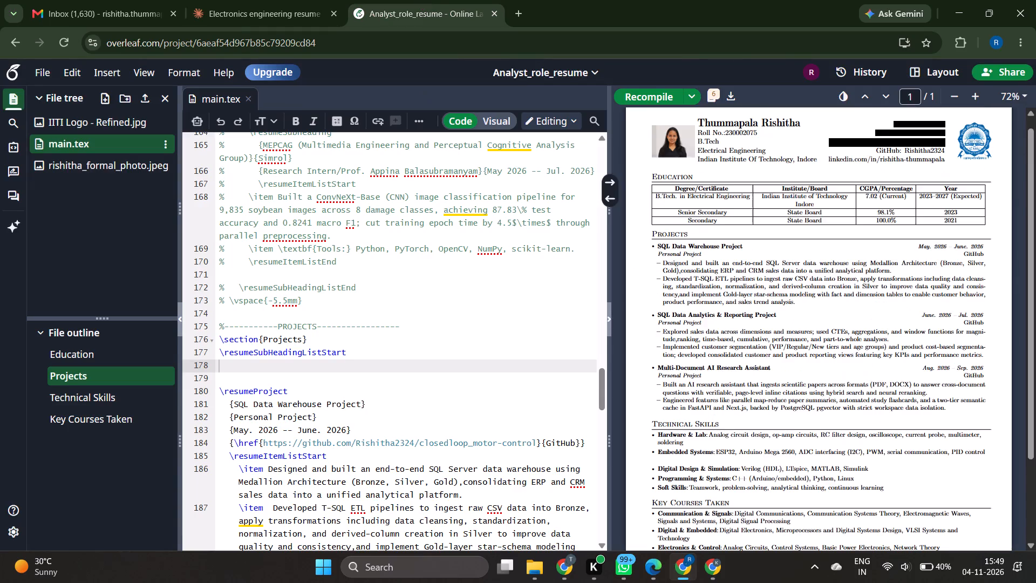
scroll(753, 231, down, 1)
scroll(753, 231, up, 2)
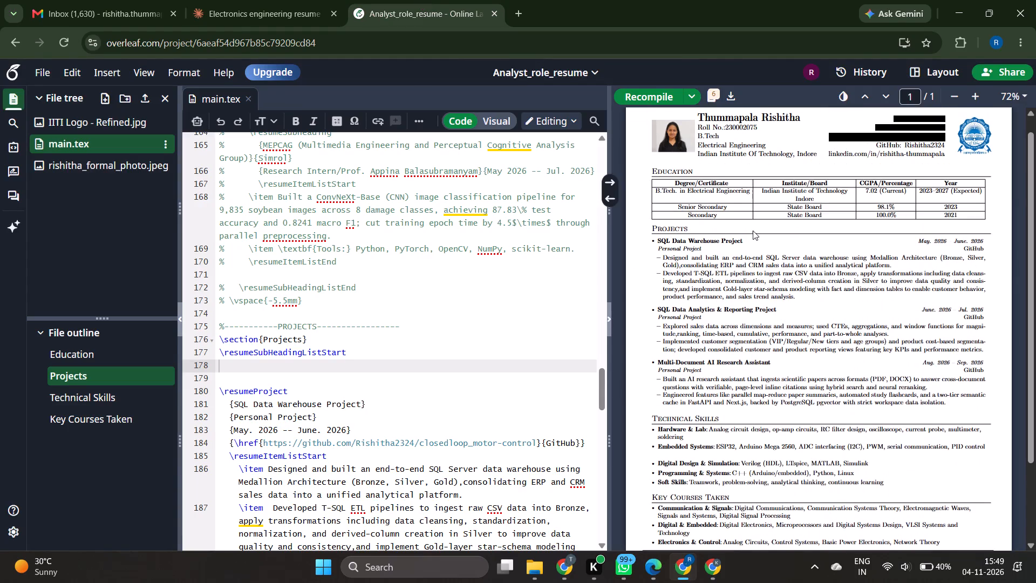
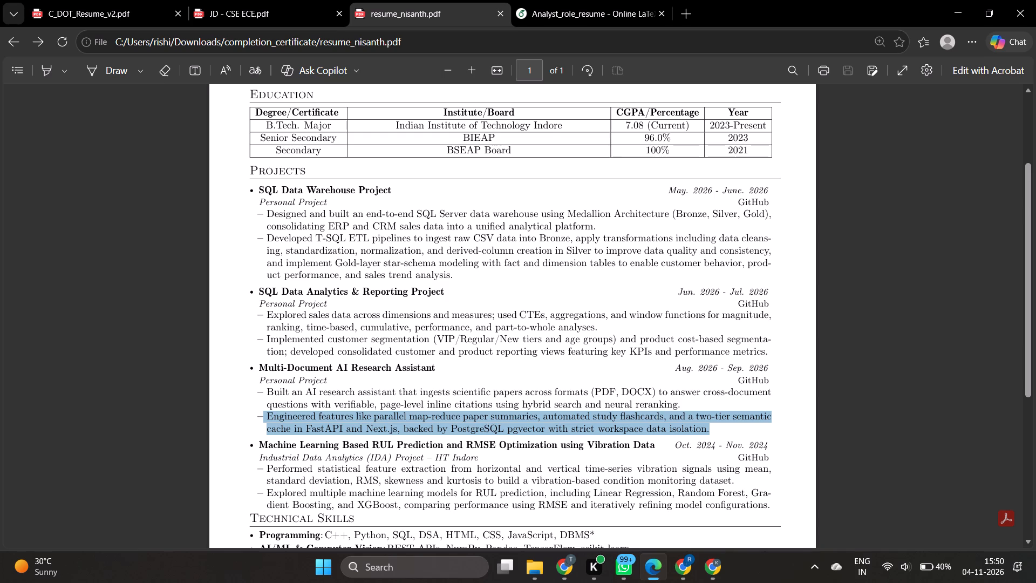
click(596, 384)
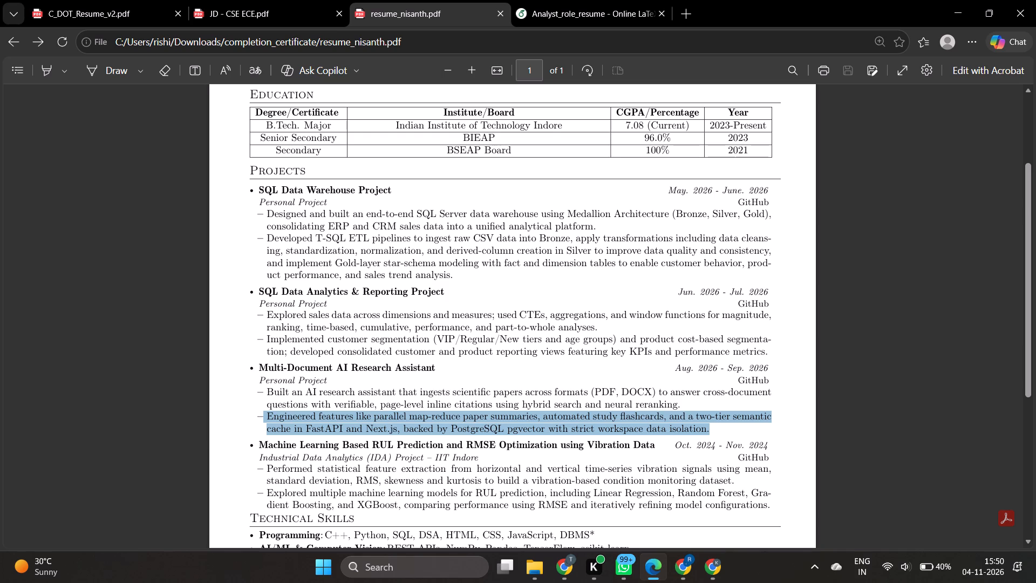